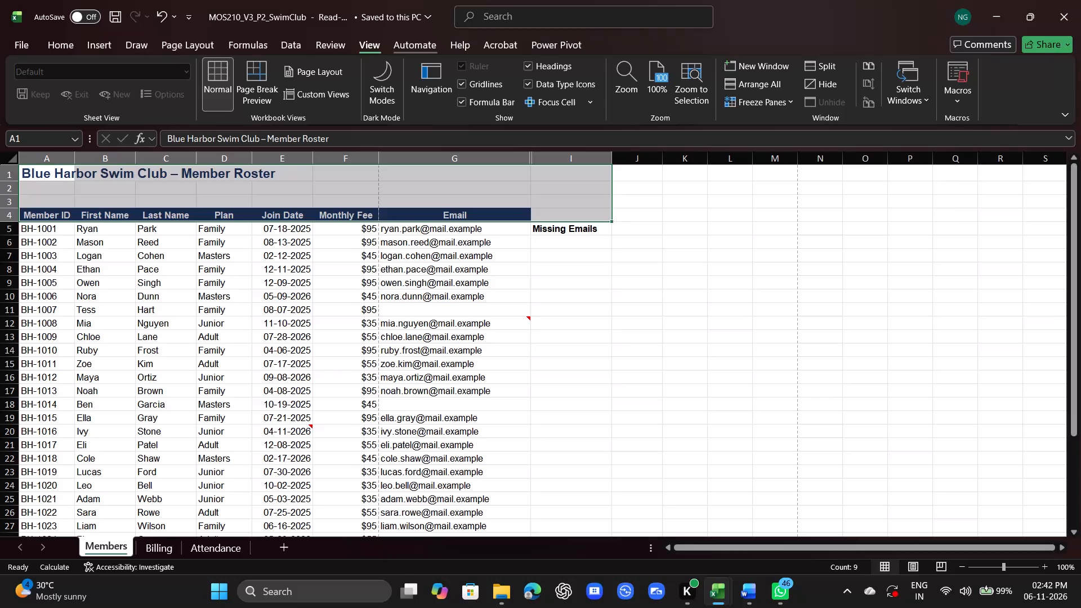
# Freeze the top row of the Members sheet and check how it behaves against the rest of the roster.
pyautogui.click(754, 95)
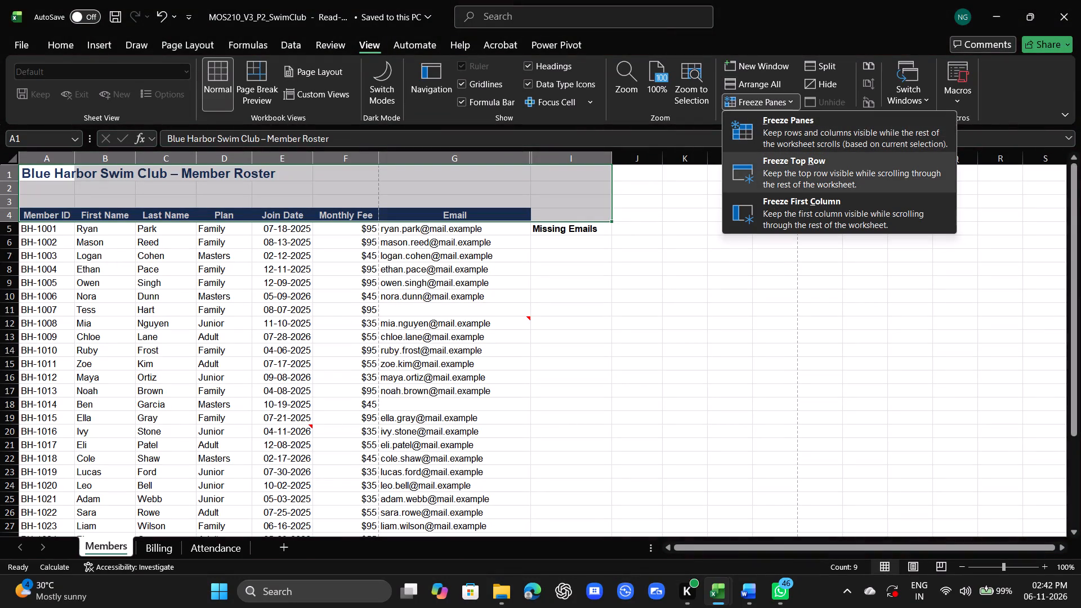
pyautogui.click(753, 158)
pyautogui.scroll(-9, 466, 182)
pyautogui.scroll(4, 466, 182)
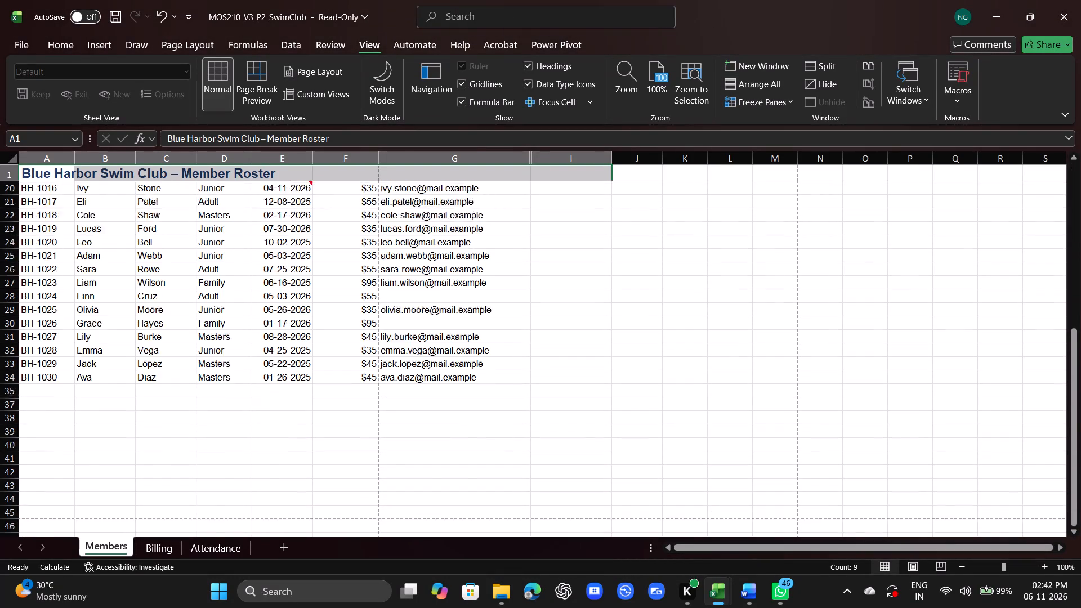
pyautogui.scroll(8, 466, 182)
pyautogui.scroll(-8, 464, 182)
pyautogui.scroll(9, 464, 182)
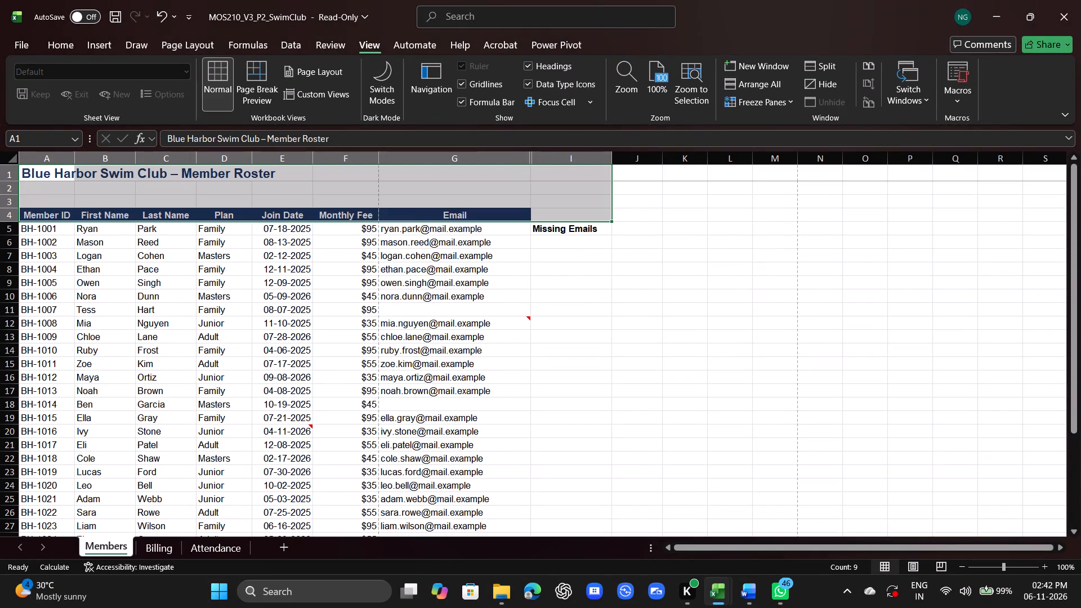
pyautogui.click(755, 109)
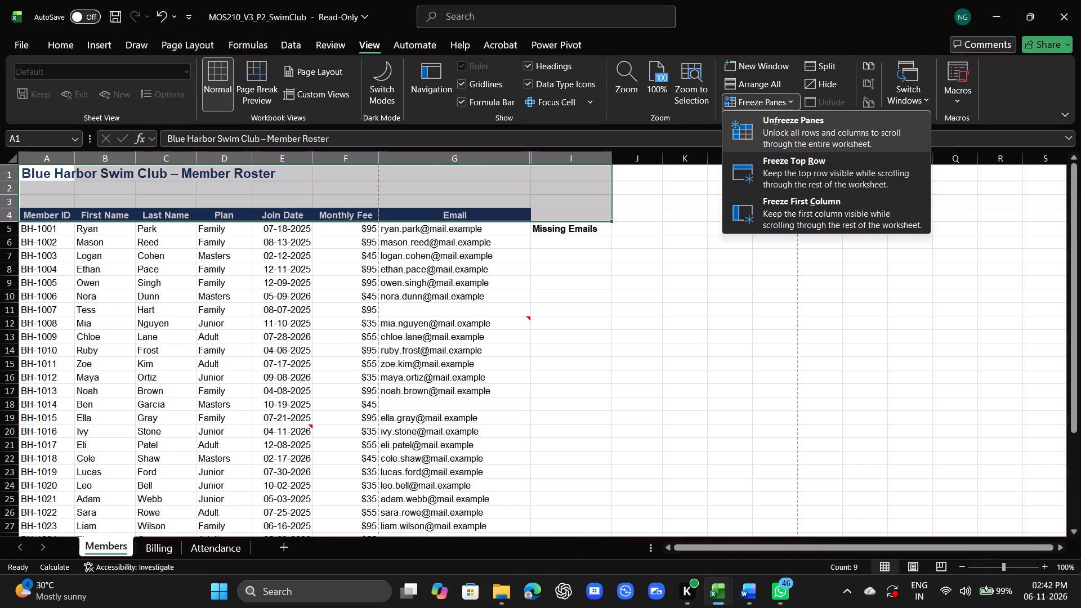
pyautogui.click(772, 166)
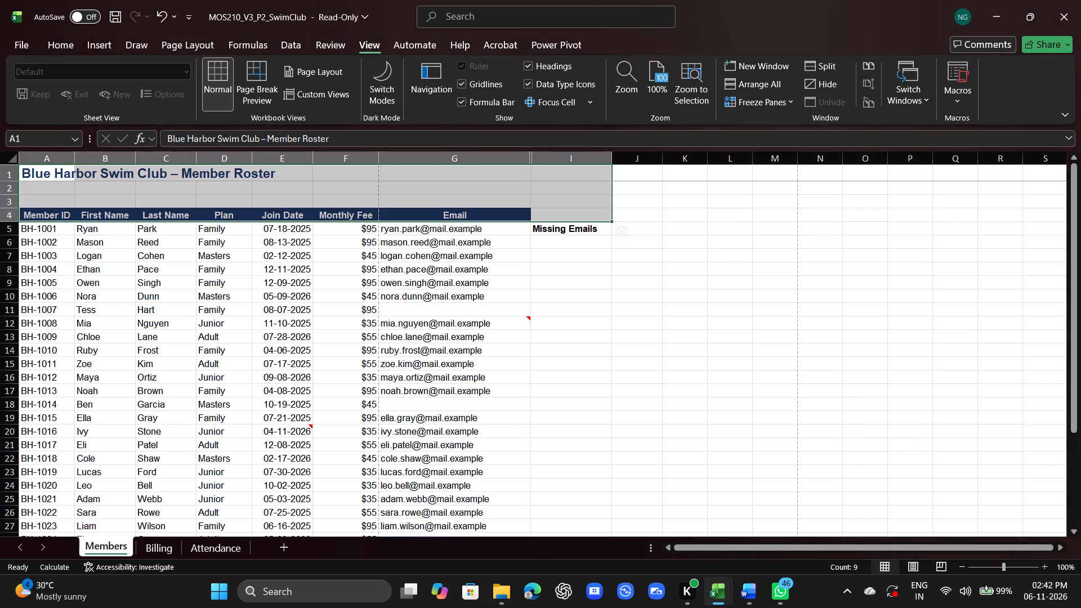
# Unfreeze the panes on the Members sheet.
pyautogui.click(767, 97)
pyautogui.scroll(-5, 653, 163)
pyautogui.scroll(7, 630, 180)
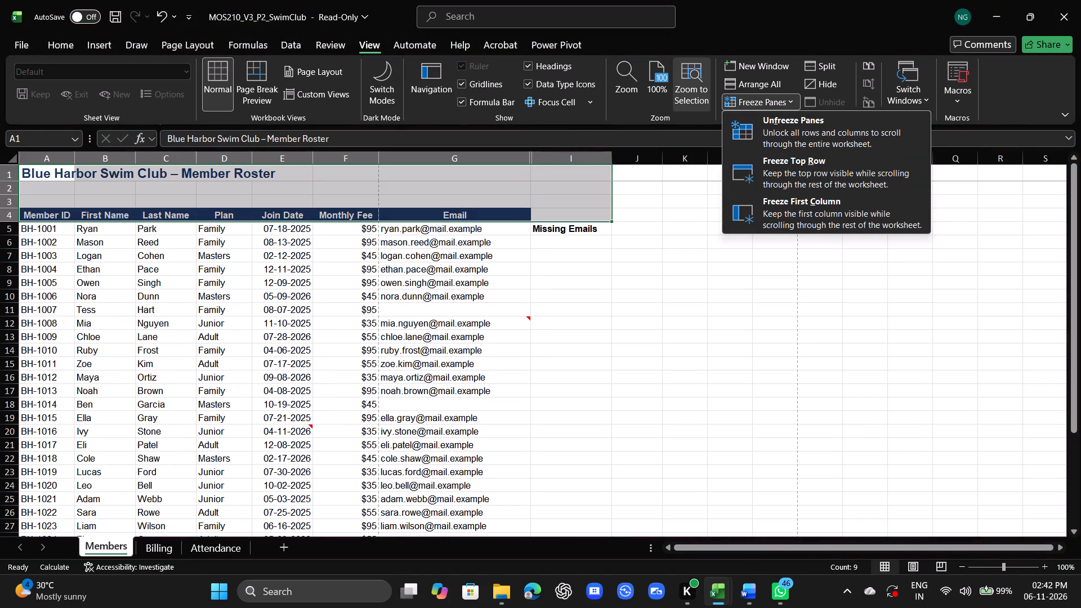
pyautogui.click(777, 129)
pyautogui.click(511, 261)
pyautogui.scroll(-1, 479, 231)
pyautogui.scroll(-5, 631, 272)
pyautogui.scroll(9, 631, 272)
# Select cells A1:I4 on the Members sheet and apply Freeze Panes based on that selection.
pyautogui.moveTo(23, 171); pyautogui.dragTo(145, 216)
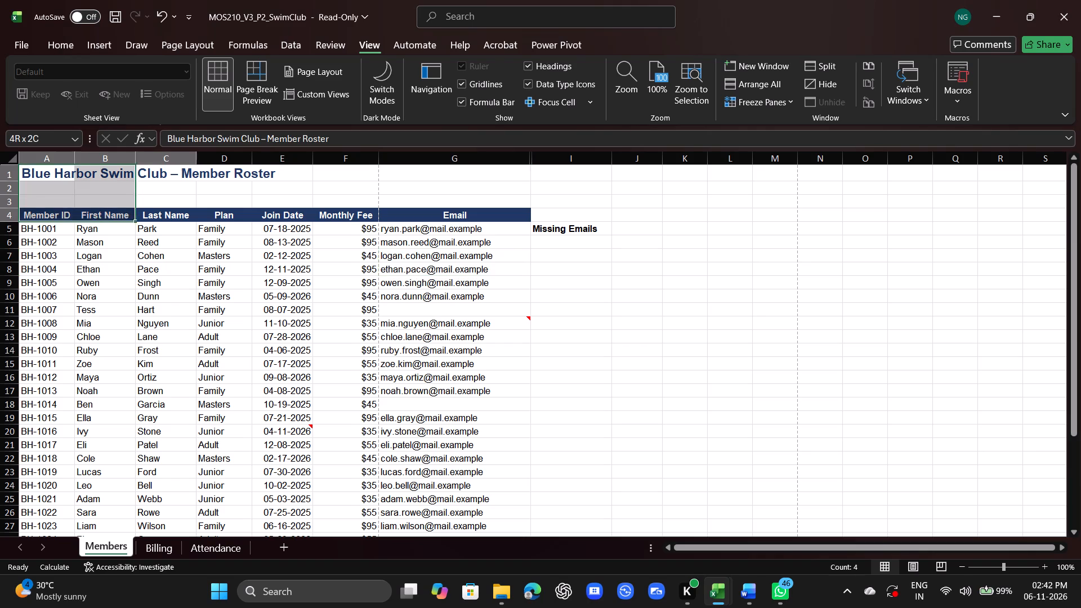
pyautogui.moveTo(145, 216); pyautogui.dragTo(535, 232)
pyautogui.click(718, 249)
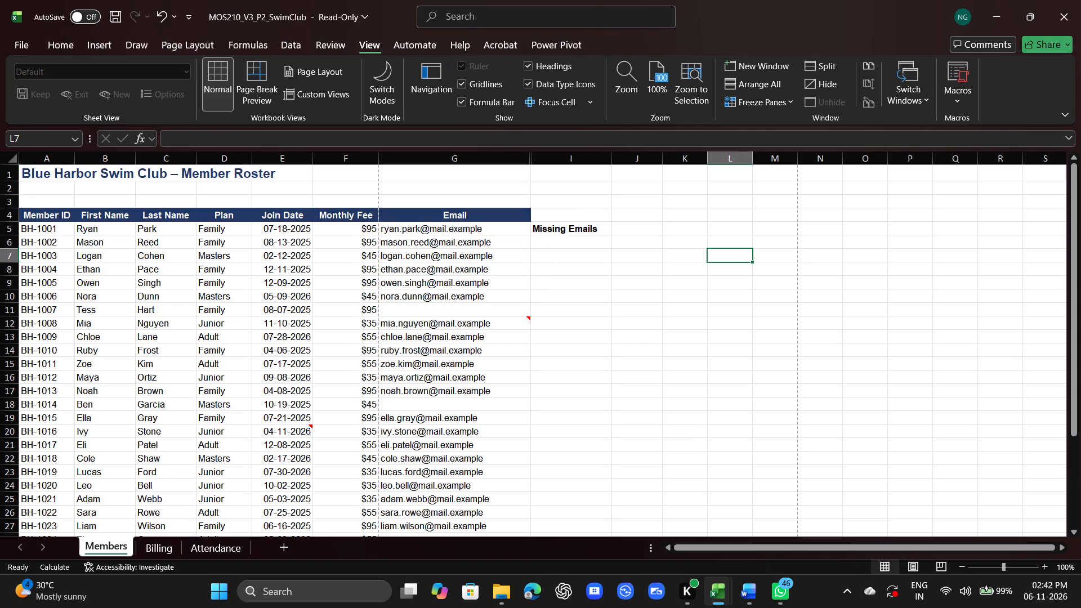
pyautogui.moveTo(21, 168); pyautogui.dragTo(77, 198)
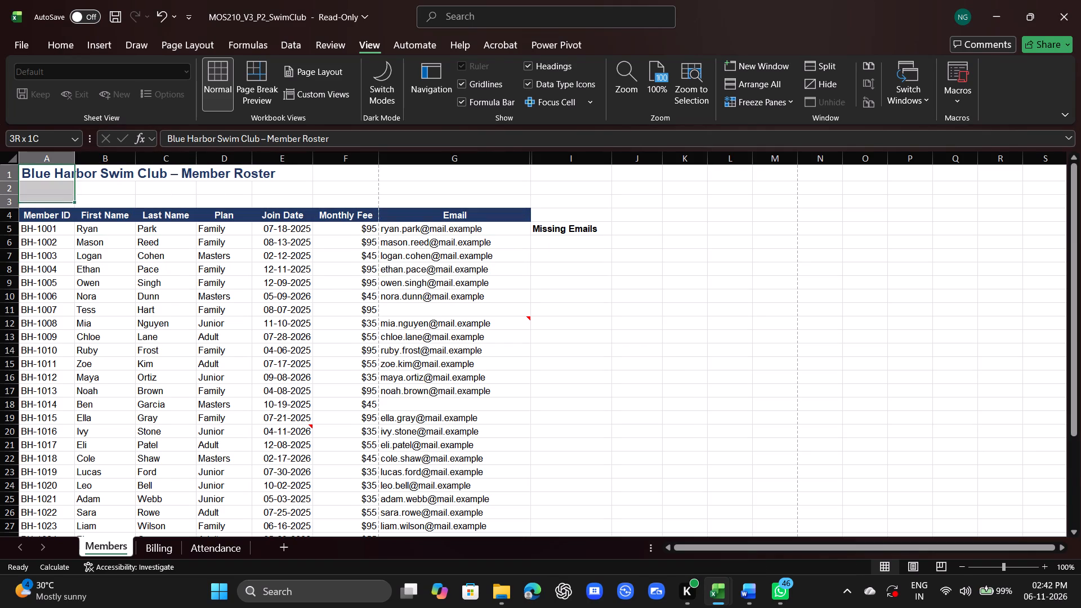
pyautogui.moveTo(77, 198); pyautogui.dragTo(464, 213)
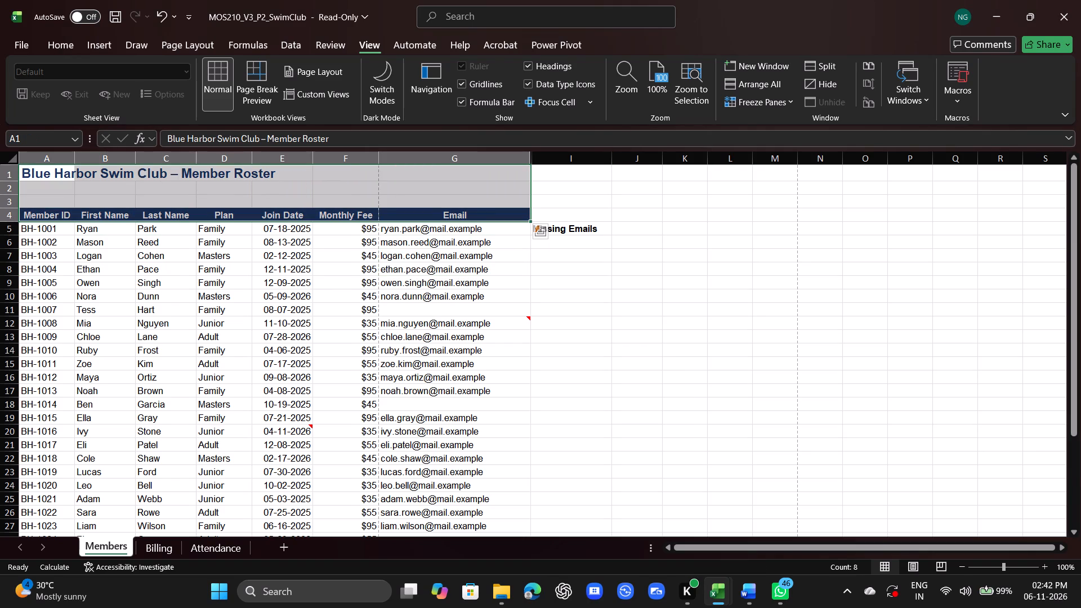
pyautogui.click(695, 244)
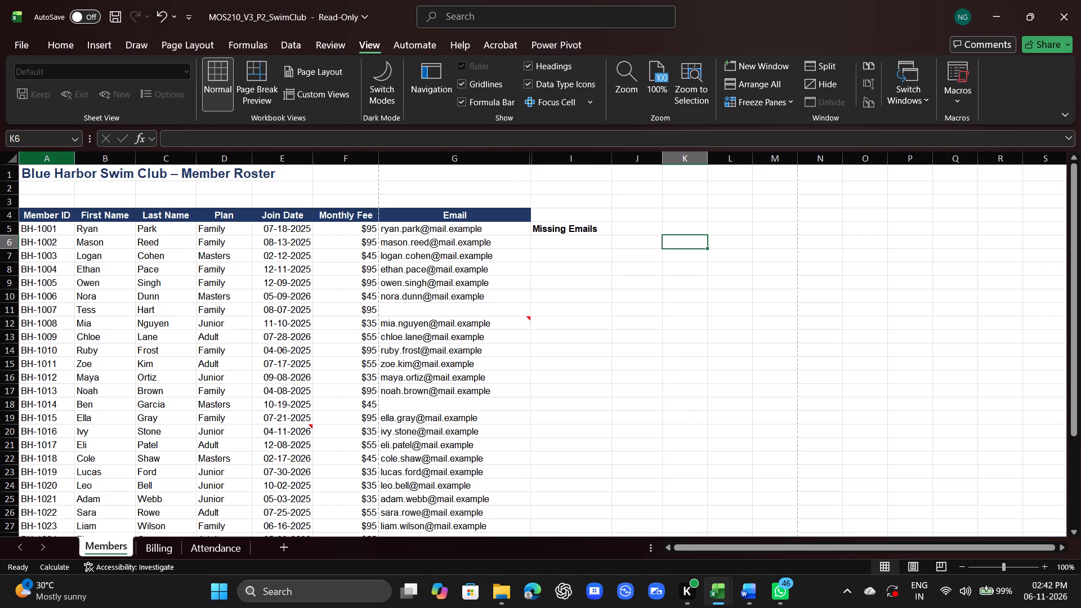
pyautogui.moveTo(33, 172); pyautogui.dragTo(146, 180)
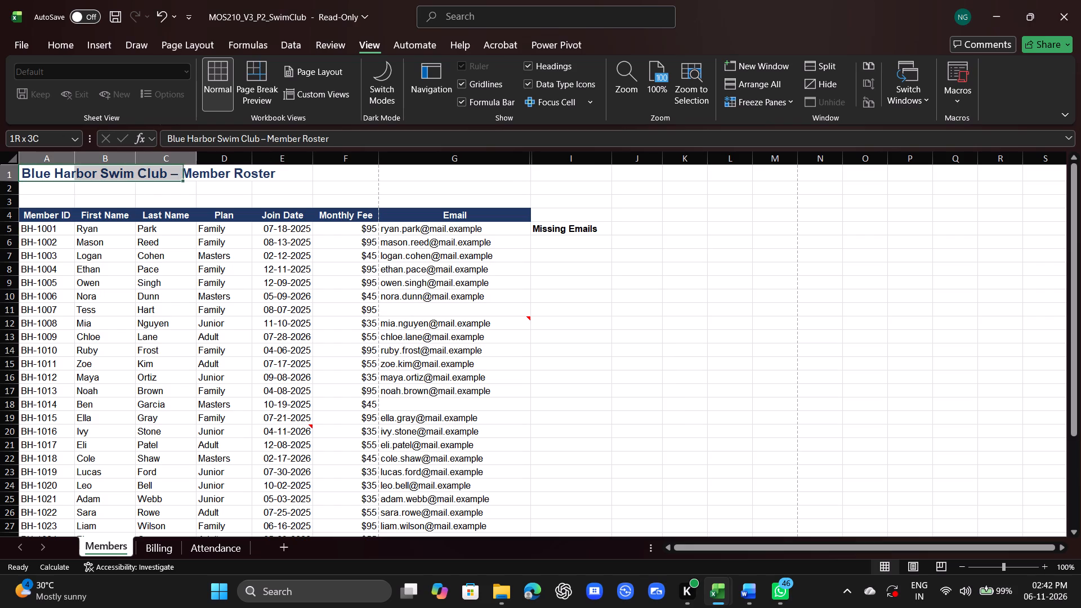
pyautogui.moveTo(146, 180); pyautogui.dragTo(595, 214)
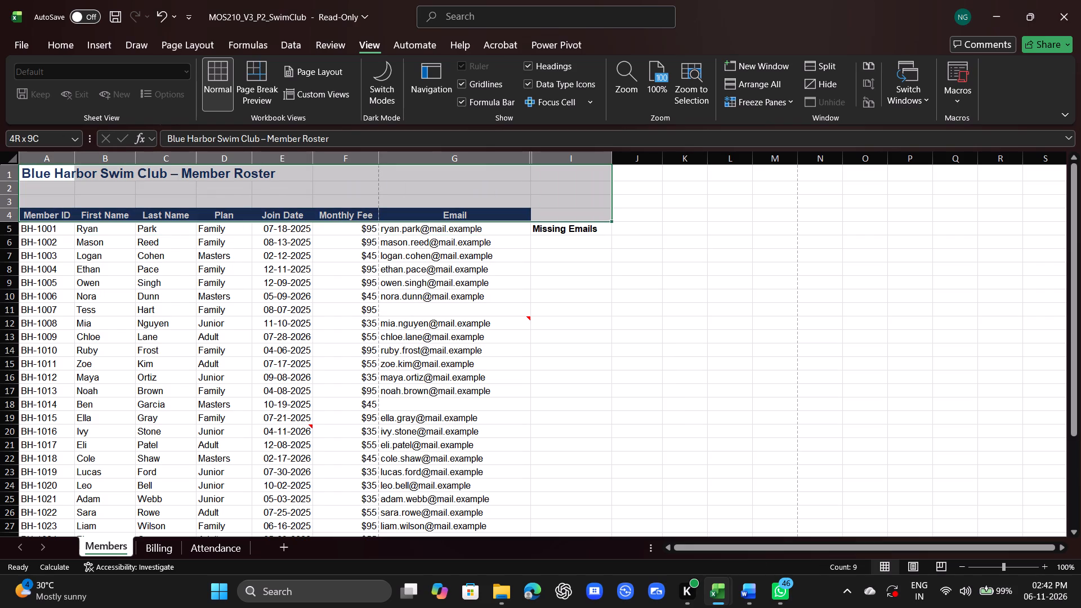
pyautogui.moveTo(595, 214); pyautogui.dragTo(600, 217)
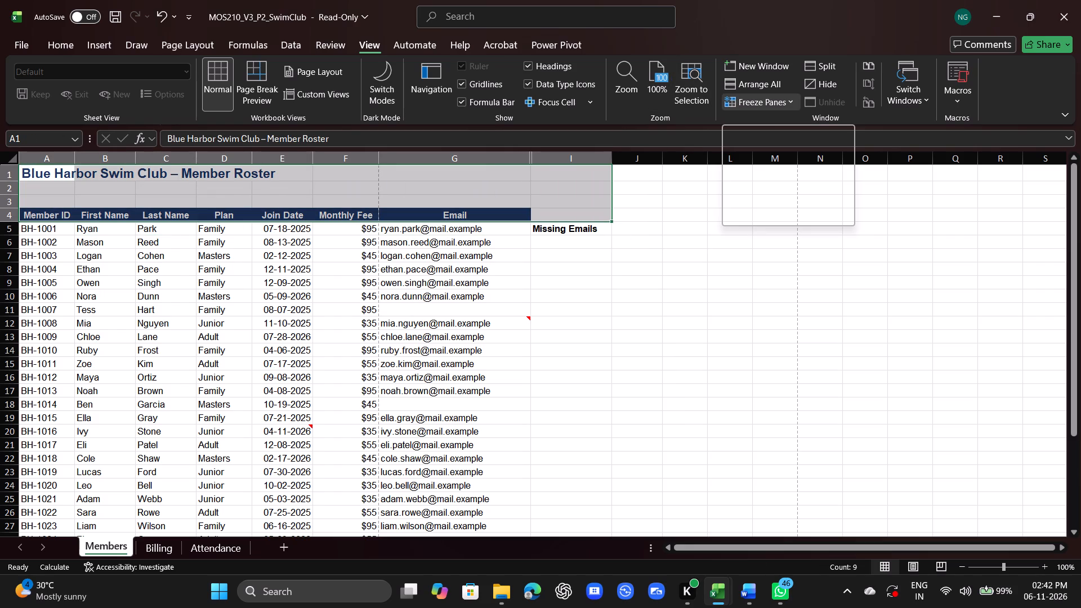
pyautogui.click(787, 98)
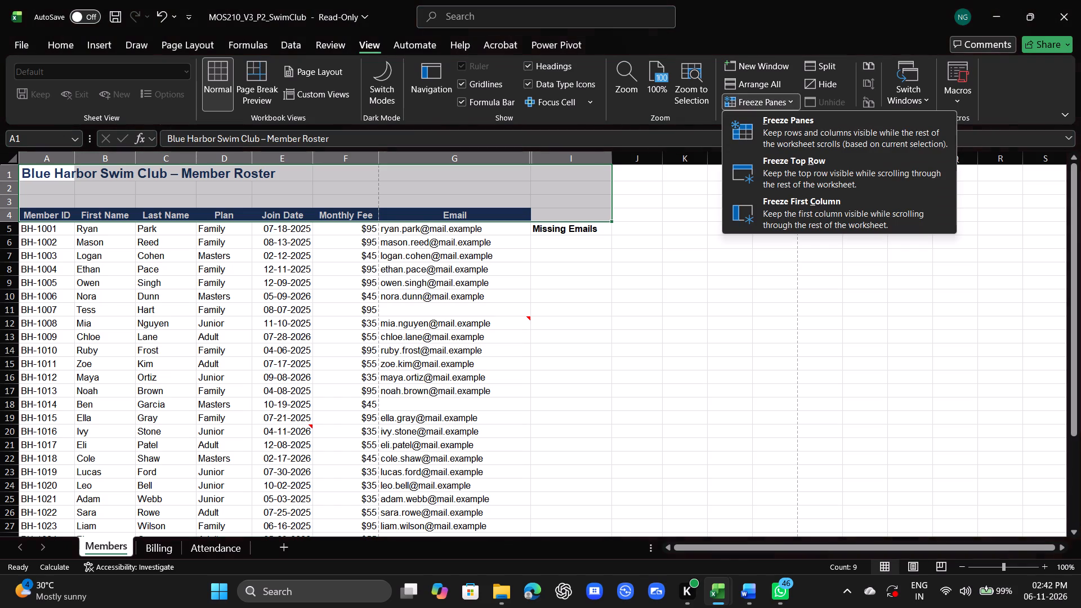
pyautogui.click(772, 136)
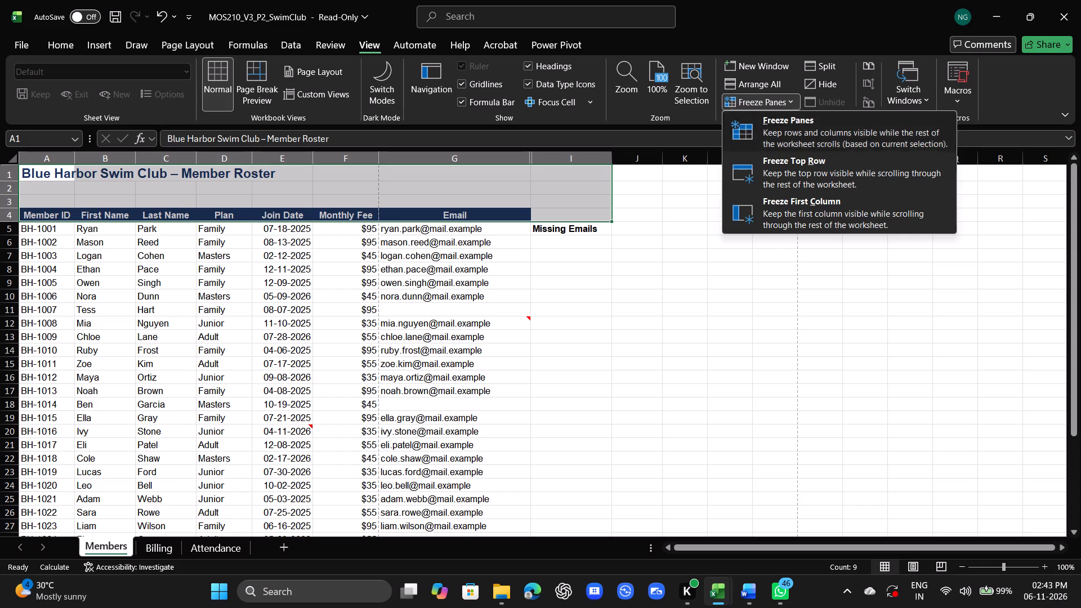
# Examine which rows of the Members roster stay fixed with the panes frozen.
pyautogui.scroll(-17, 579, 198)
pyautogui.scroll(5, 559, 212)
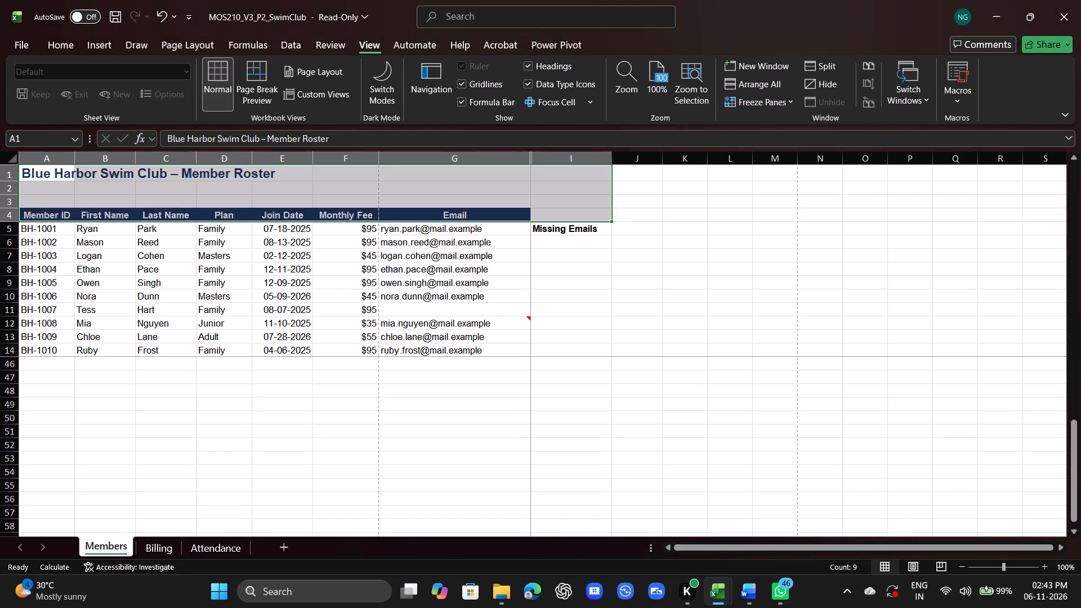
pyautogui.scroll(4, 559, 212)
pyautogui.scroll(6, 501, 289)
pyautogui.scroll(-10, 497, 289)
pyautogui.scroll(9, 513, 256)
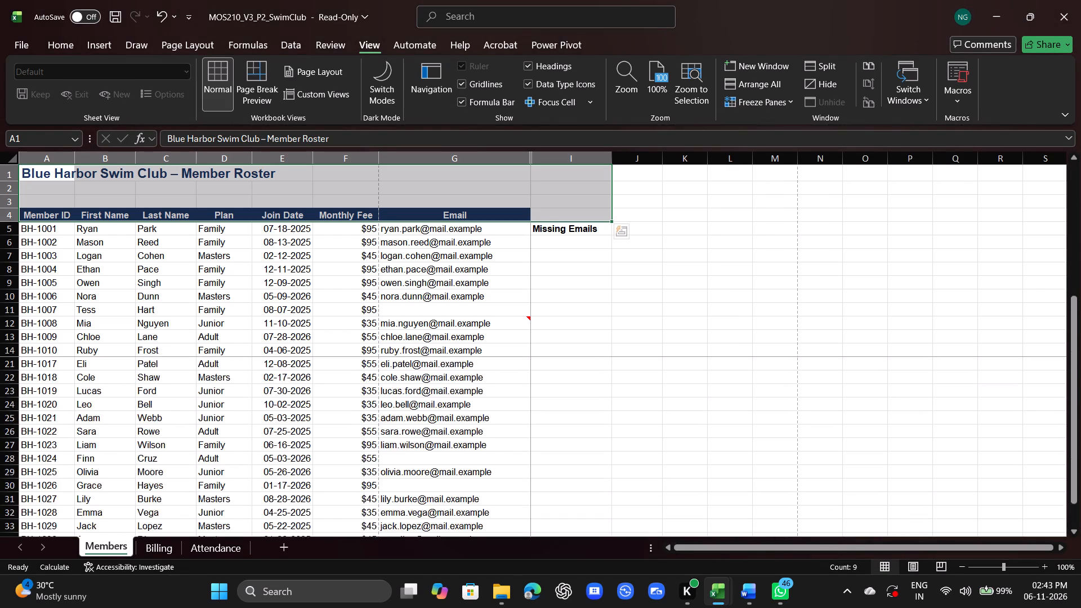
pyautogui.scroll(2, 513, 256)
pyautogui.scroll(-10, 513, 256)
pyautogui.scroll(10, 513, 256)
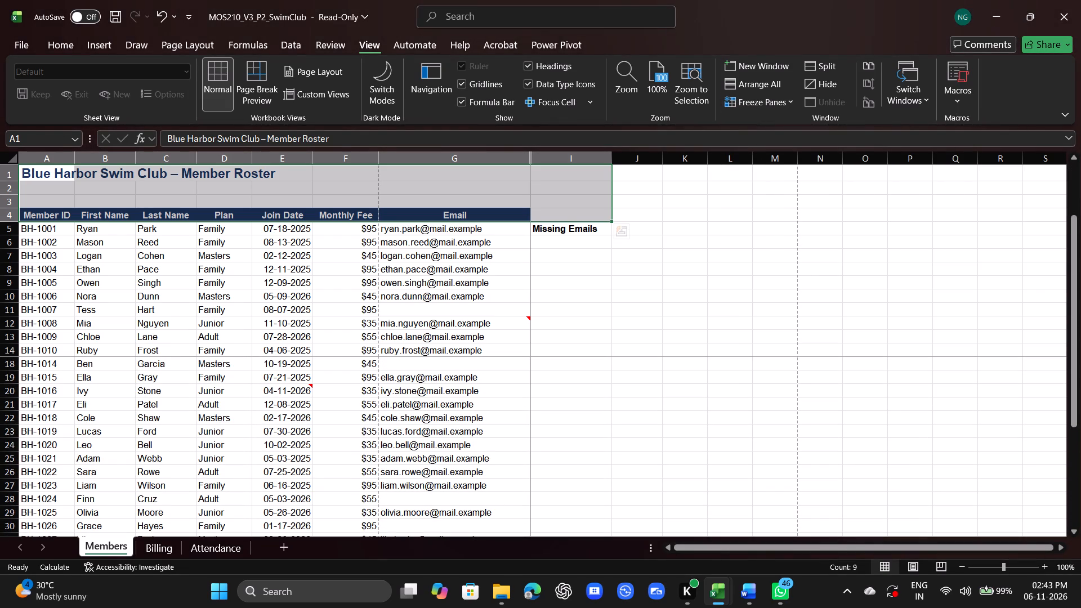
pyautogui.click(513, 360)
pyautogui.click(525, 360)
pyautogui.scroll(-9, 514, 292)
pyautogui.scroll(-7, 460, 263)
pyautogui.scroll(6, 470, 253)
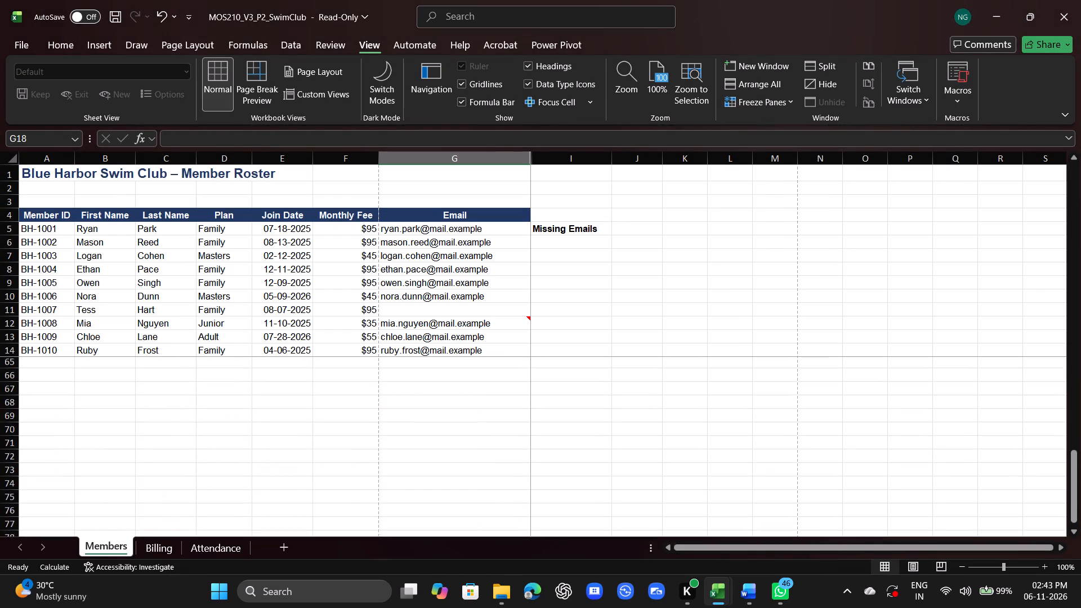
pyautogui.scroll(3, 471, 251)
pyautogui.scroll(9, 415, 229)
pyautogui.click(650, 305)
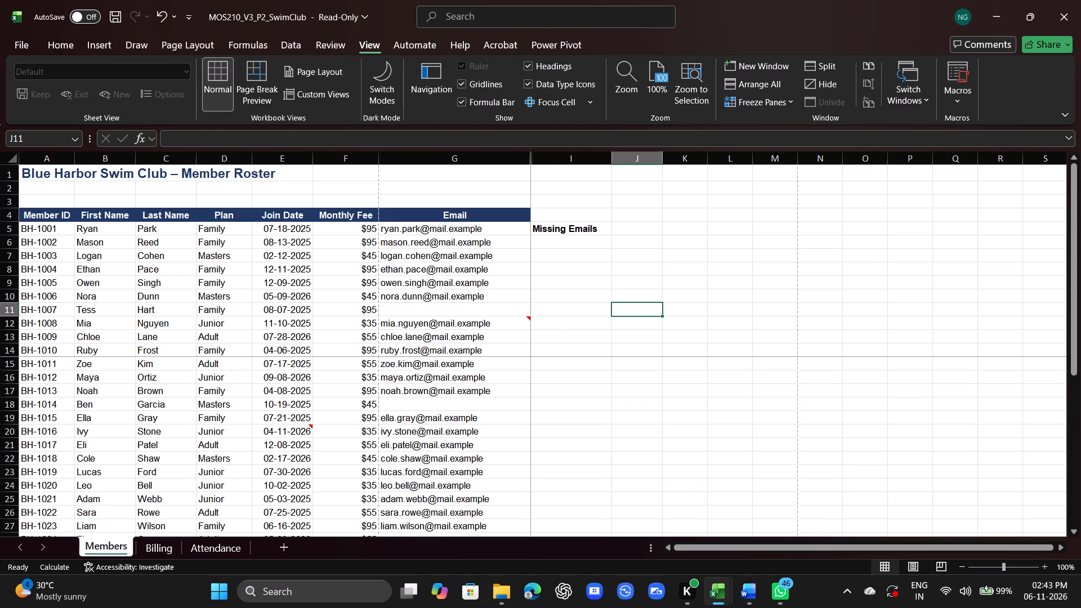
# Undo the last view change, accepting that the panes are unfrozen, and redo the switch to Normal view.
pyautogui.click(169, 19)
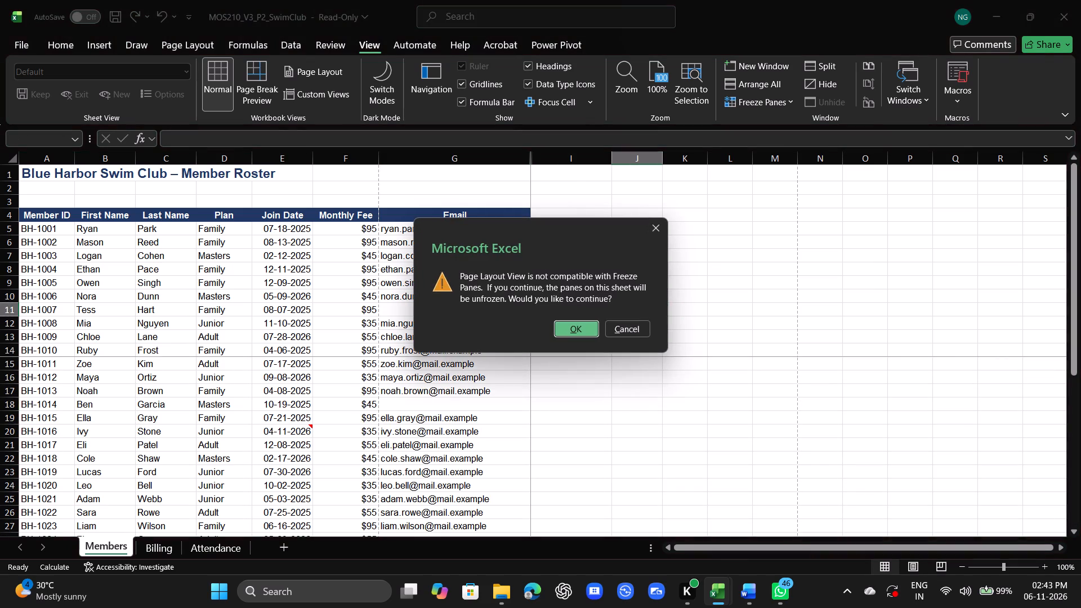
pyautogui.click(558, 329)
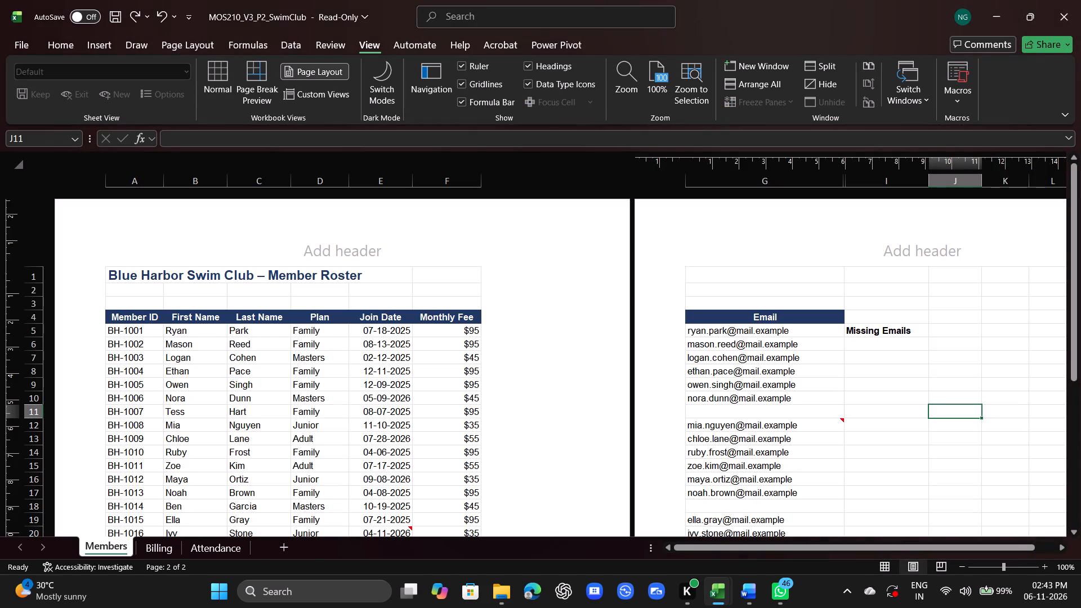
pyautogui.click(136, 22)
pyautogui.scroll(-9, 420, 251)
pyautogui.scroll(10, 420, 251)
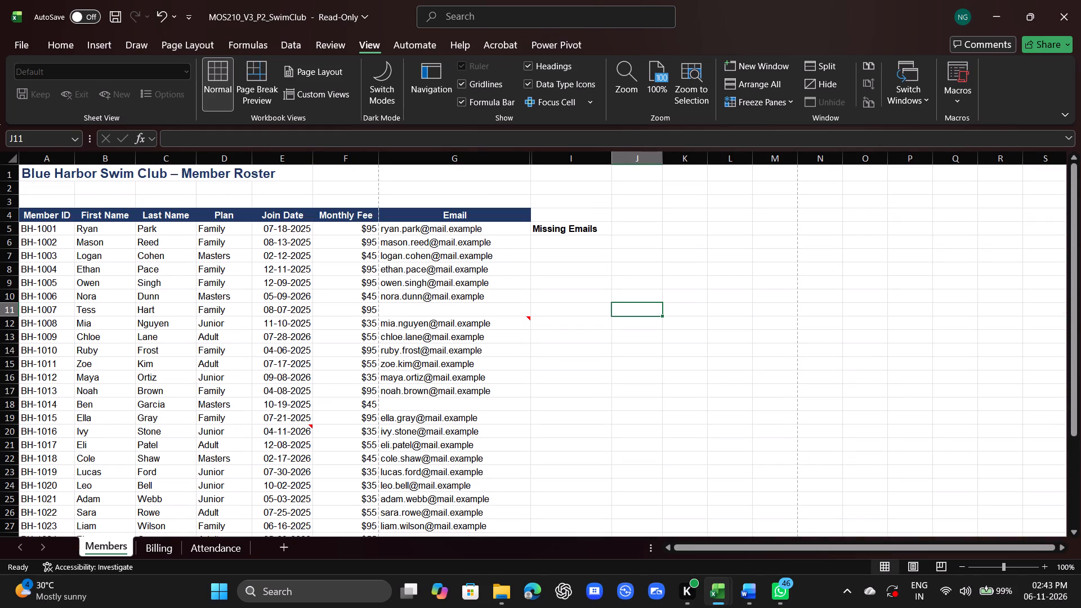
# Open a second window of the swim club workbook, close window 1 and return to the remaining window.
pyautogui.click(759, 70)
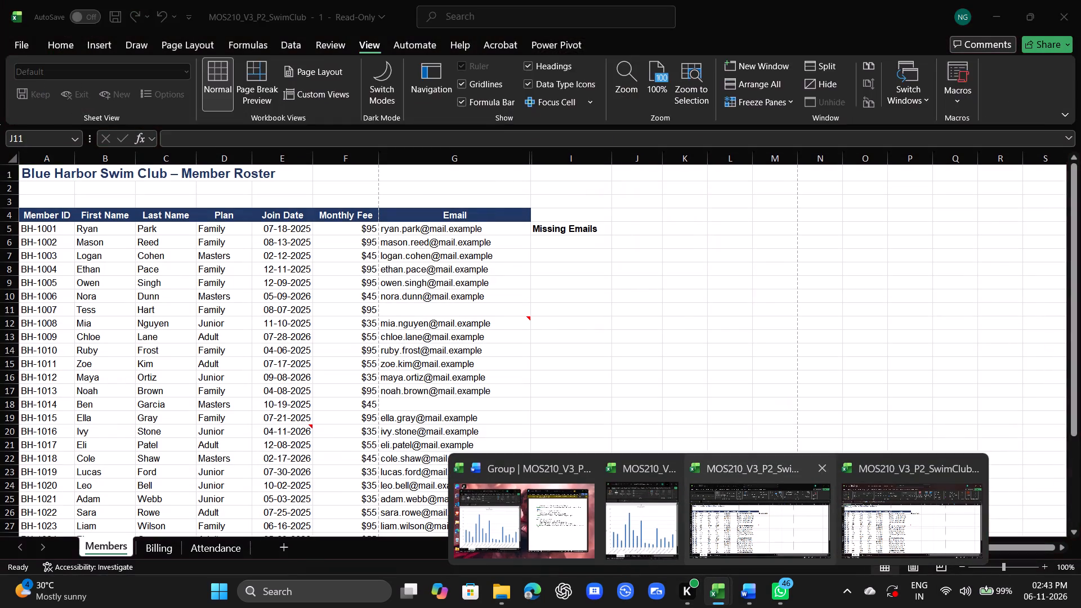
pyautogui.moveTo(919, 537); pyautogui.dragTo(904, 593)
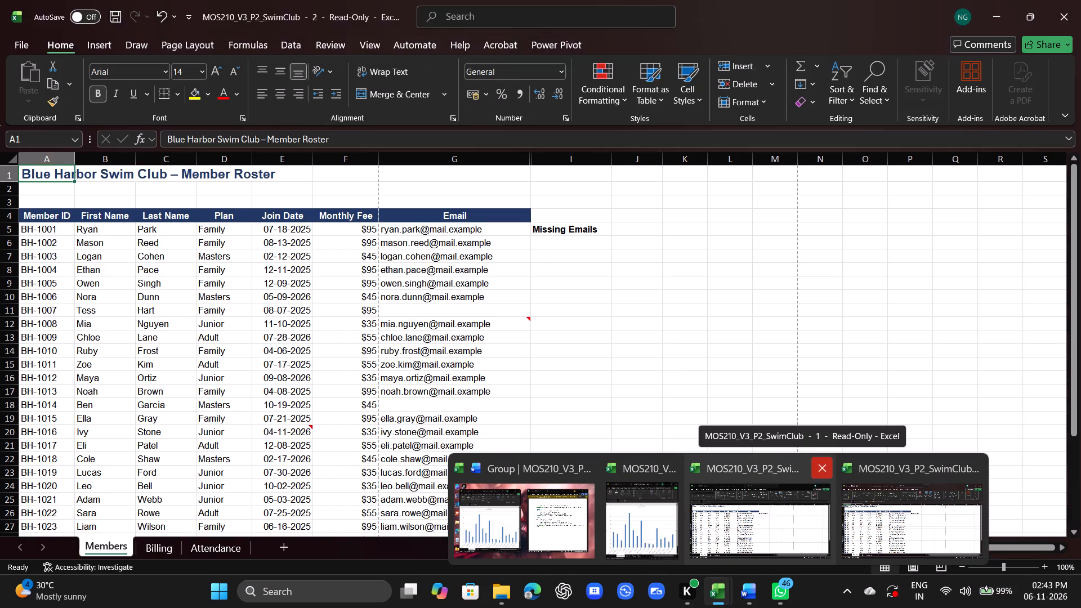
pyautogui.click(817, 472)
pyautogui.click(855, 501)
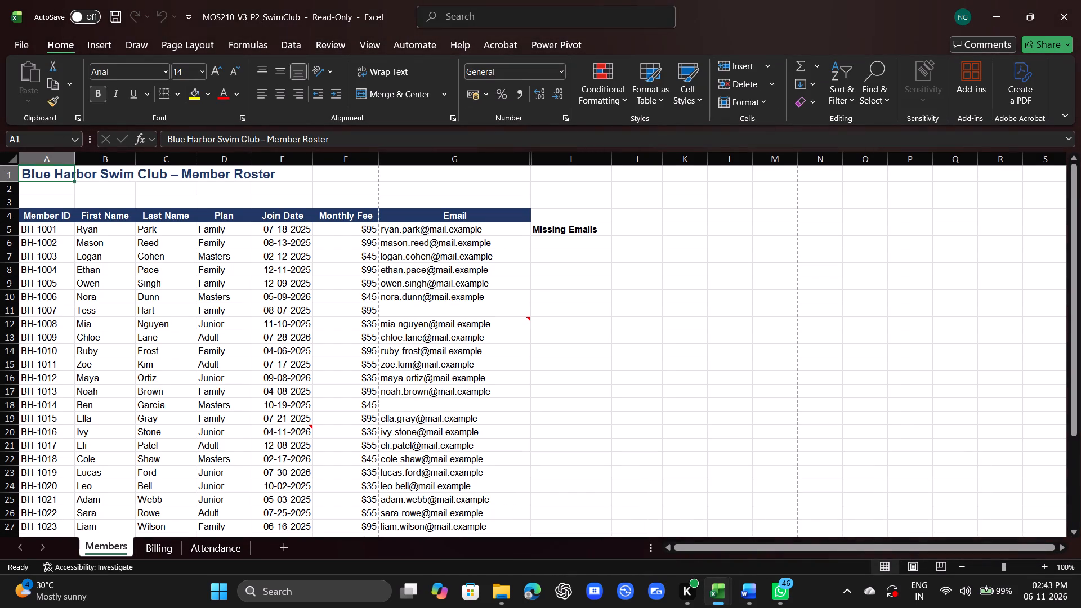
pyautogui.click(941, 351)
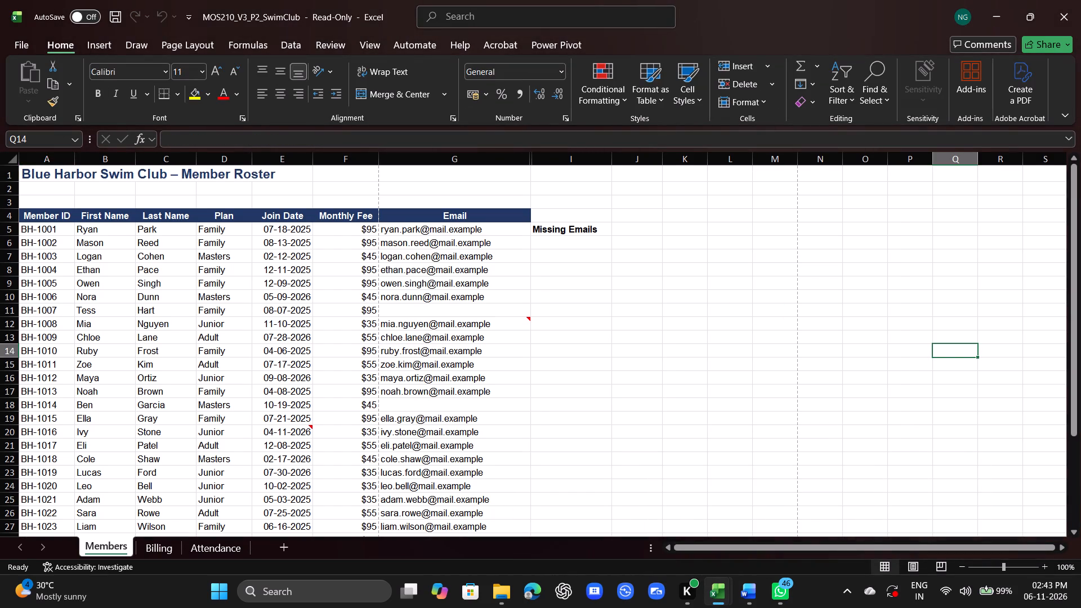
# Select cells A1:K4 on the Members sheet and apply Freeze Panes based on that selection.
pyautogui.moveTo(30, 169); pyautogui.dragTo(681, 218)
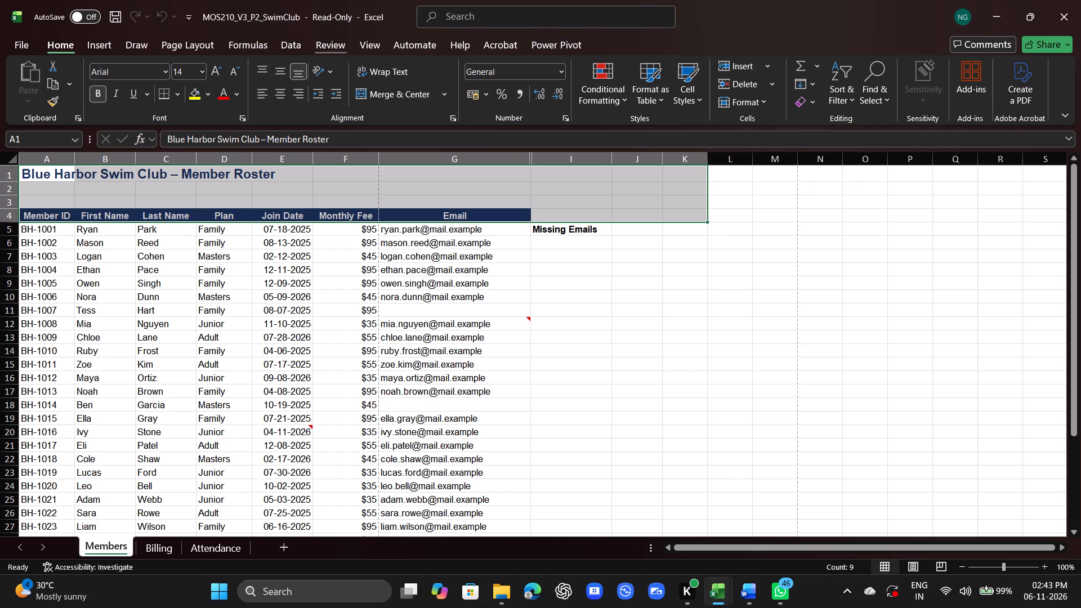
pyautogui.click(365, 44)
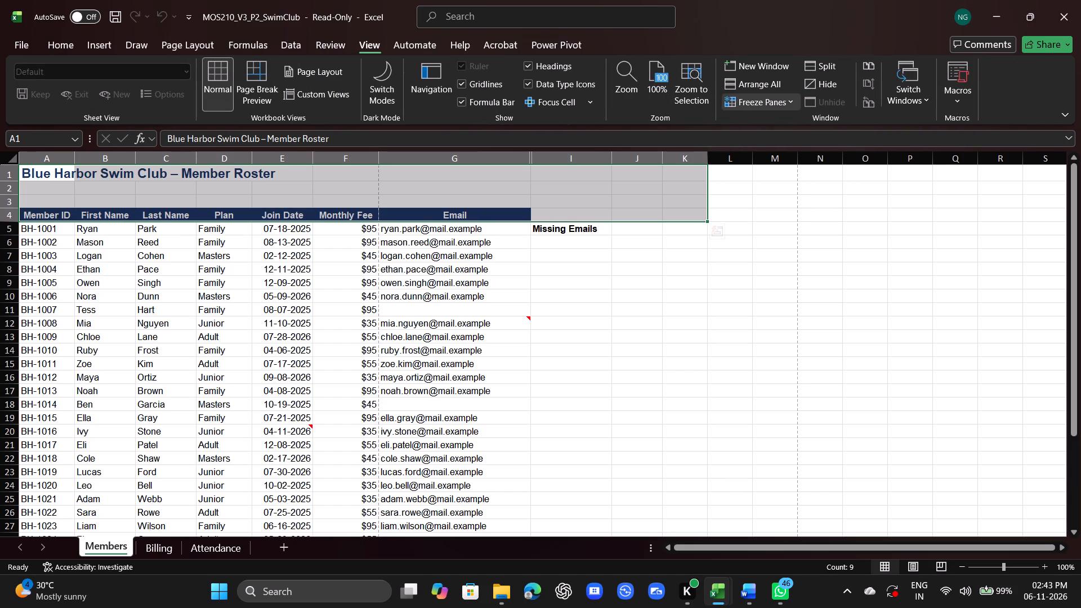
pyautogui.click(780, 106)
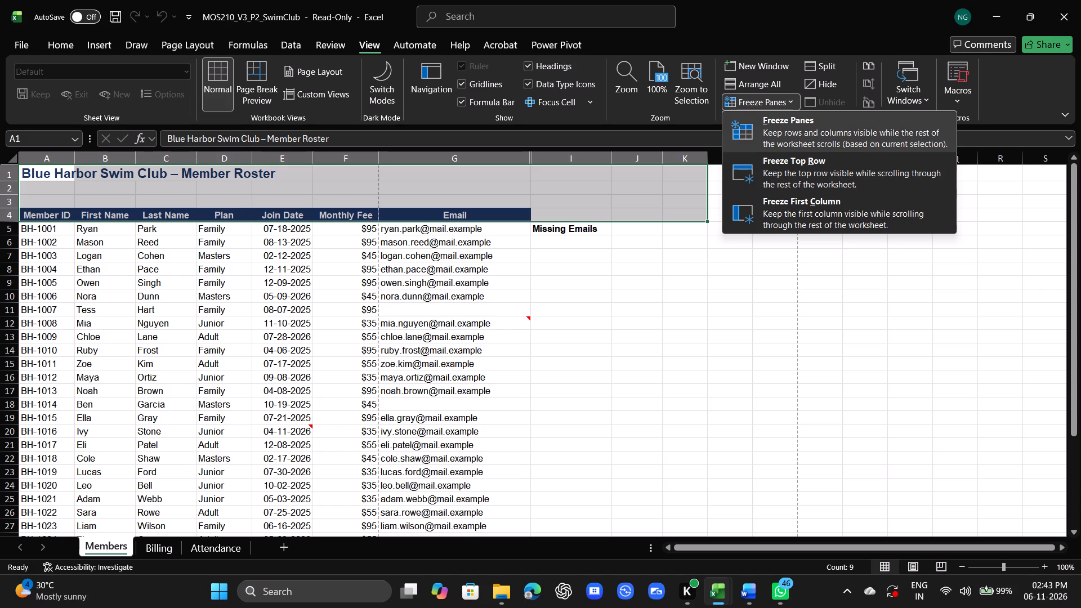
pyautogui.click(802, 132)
# Check which rows of the Members roster stay fixed with the panes frozen.
pyautogui.scroll(-7, 802, 132)
pyautogui.scroll(-8, 635, 255)
pyautogui.scroll(7, 632, 262)
pyautogui.scroll(-4, 632, 262)
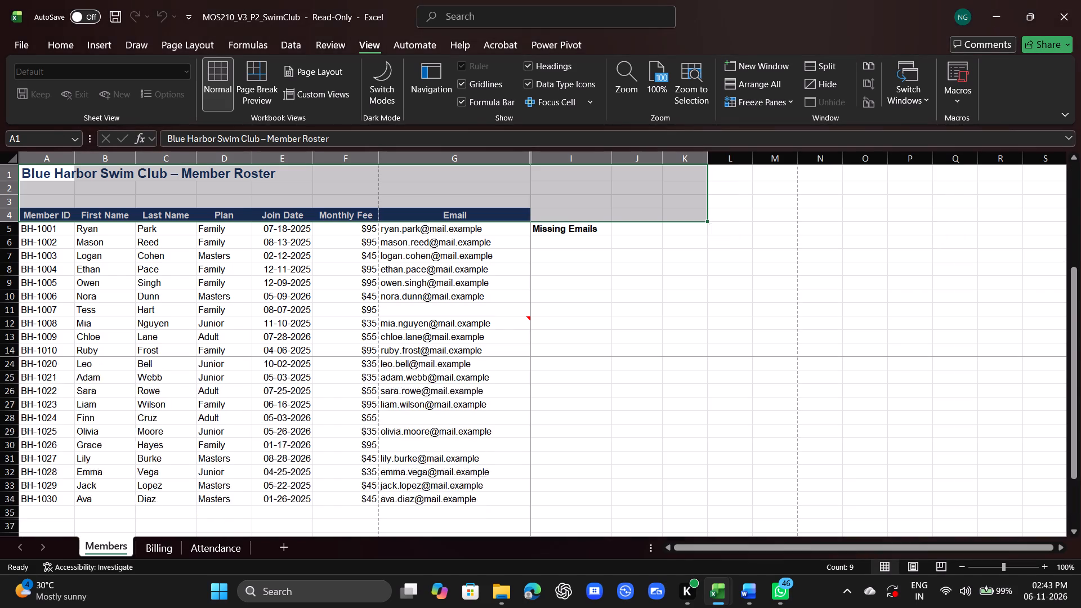
pyautogui.scroll(-3, 632, 262)
pyautogui.scroll(5, 632, 262)
pyautogui.click(632, 262)
pyautogui.scroll(6, 681, 309)
pyautogui.scroll(-10, 681, 309)
pyautogui.scroll(9, 682, 311)
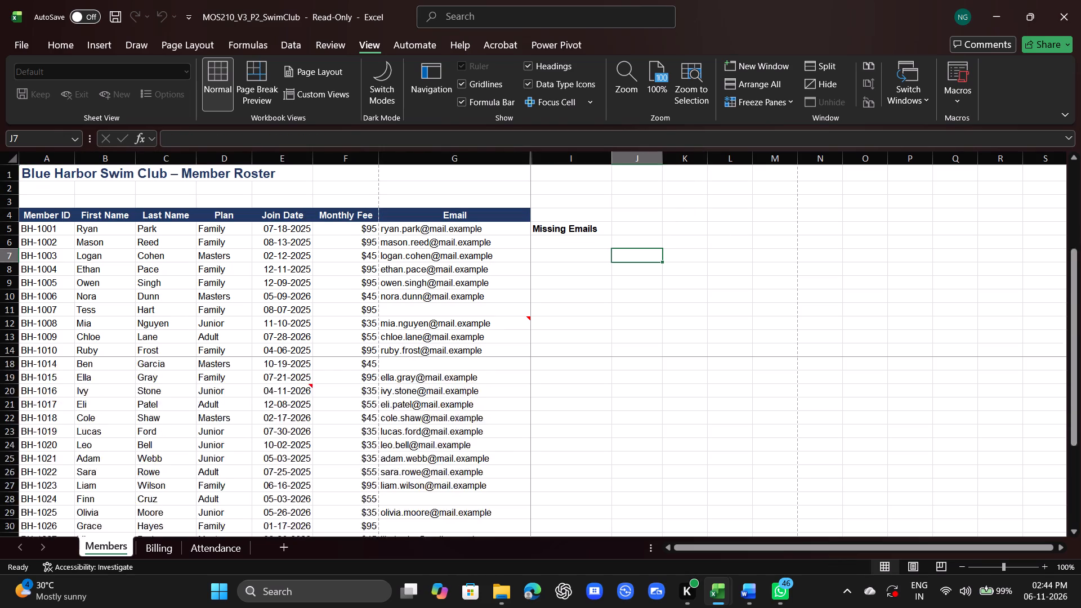
pyautogui.scroll(-9, 682, 311)
pyautogui.scroll(7, 682, 314)
pyautogui.scroll(-7, 672, 349)
pyautogui.scroll(7, 668, 357)
pyautogui.scroll(-7, 668, 357)
pyautogui.scroll(7, 668, 357)
pyautogui.scroll(-6, 666, 358)
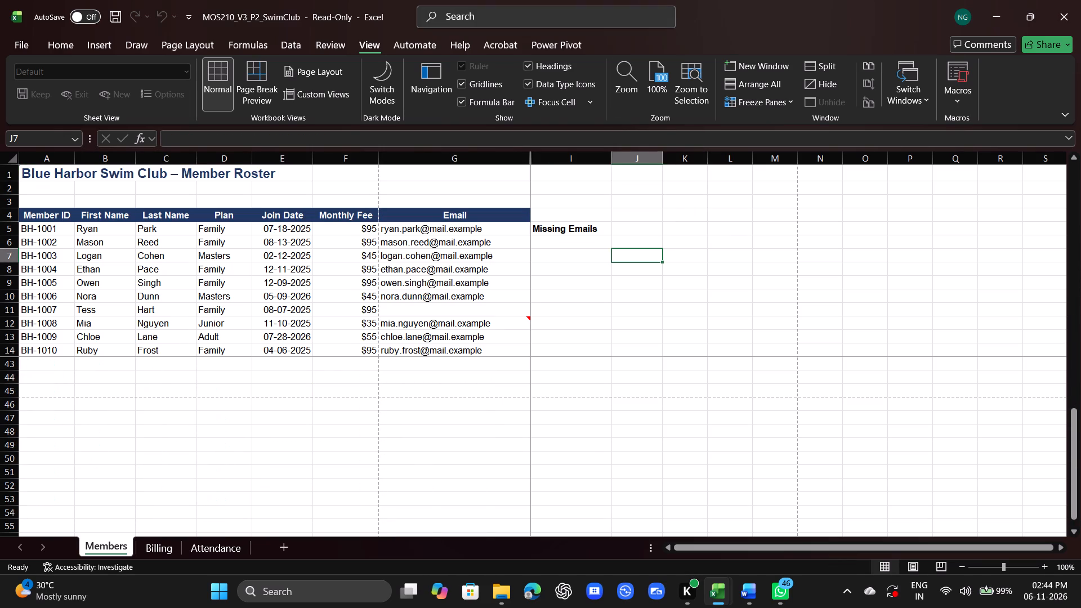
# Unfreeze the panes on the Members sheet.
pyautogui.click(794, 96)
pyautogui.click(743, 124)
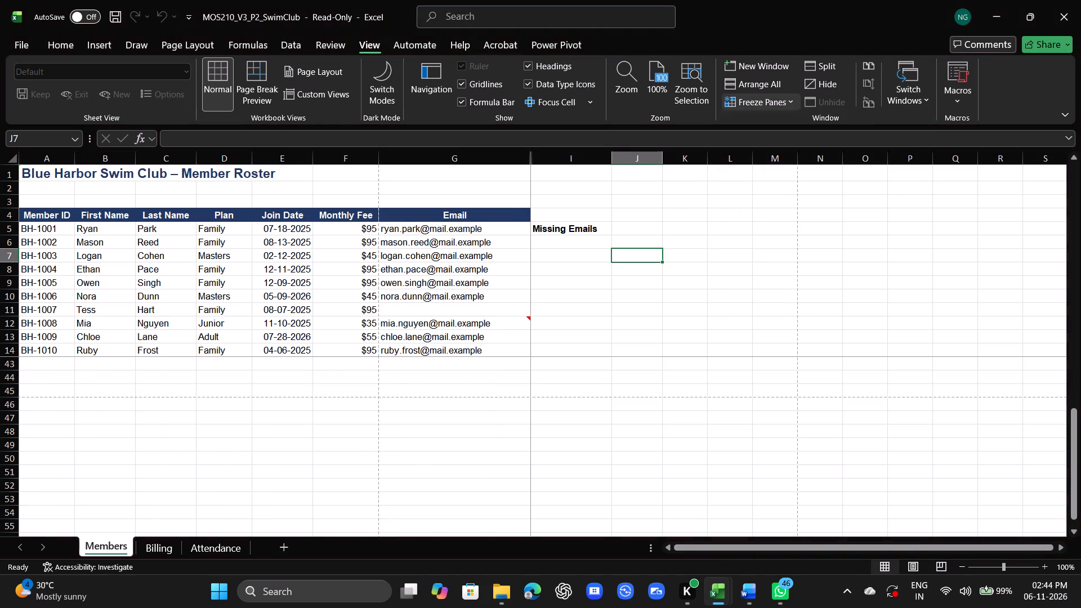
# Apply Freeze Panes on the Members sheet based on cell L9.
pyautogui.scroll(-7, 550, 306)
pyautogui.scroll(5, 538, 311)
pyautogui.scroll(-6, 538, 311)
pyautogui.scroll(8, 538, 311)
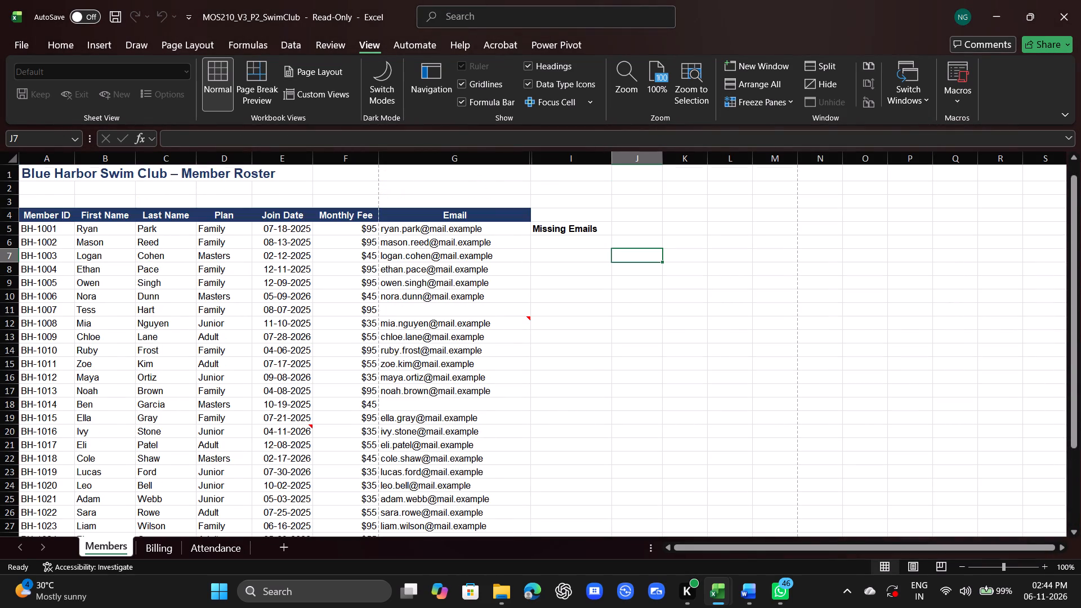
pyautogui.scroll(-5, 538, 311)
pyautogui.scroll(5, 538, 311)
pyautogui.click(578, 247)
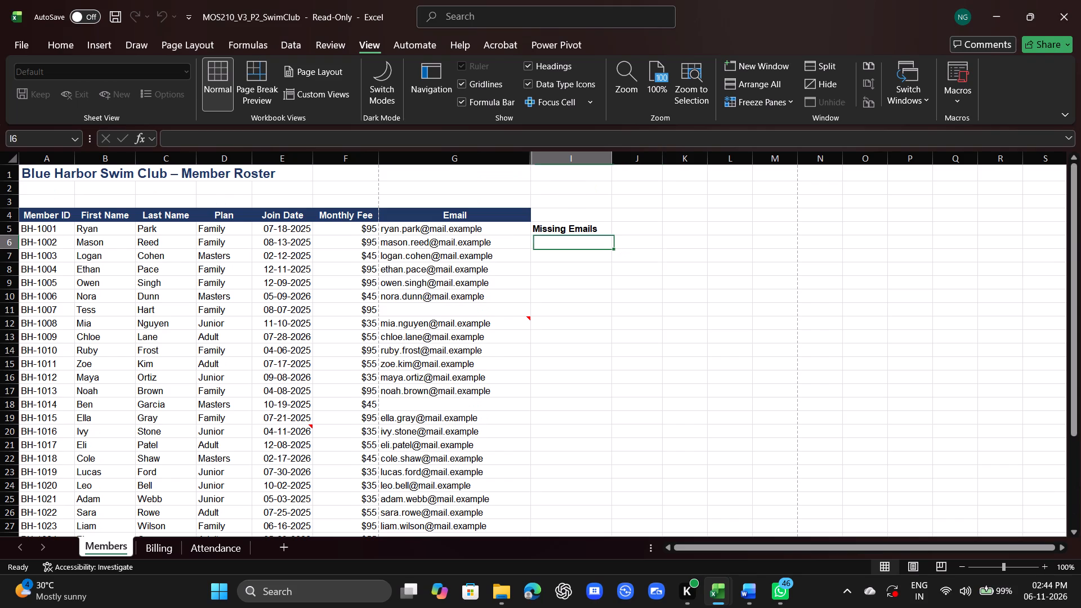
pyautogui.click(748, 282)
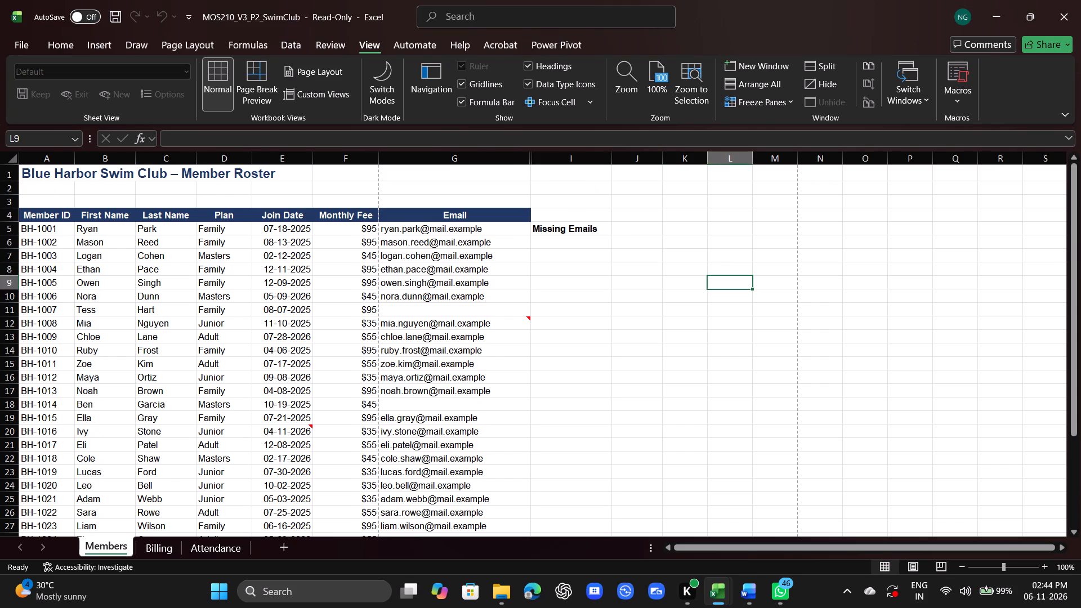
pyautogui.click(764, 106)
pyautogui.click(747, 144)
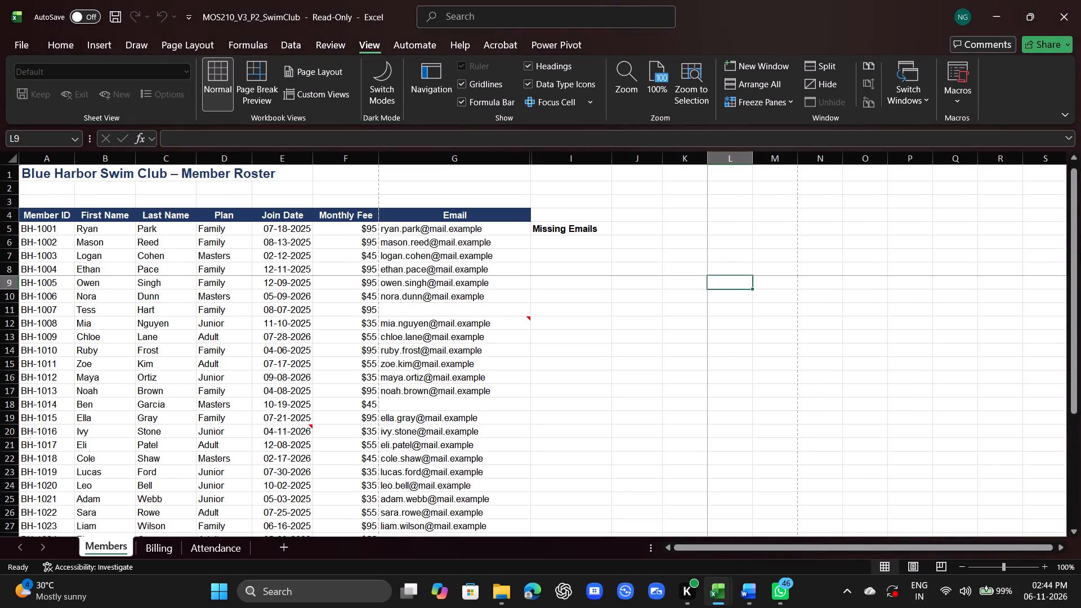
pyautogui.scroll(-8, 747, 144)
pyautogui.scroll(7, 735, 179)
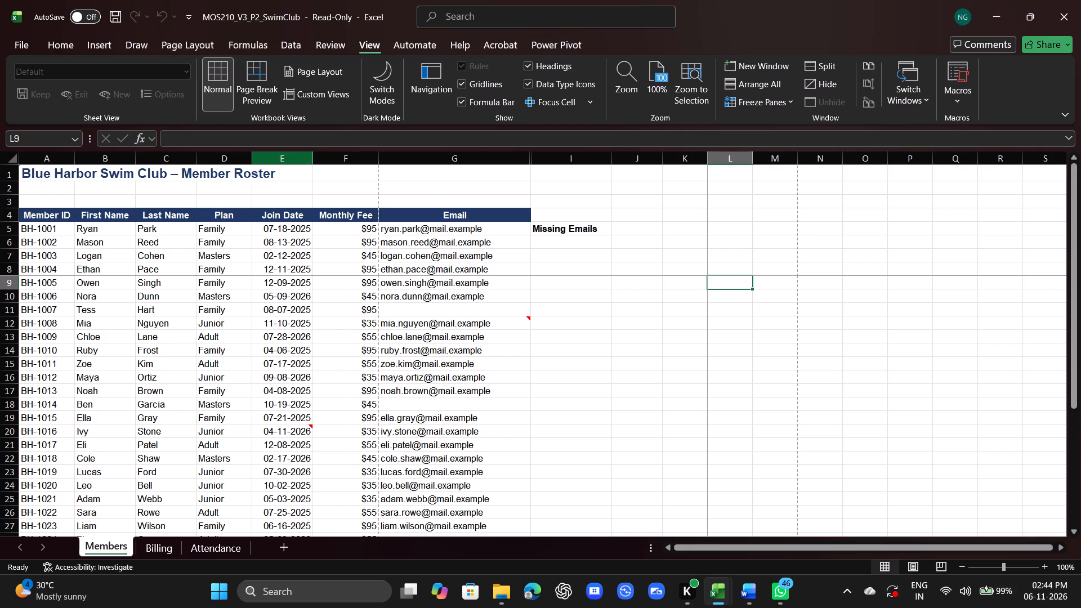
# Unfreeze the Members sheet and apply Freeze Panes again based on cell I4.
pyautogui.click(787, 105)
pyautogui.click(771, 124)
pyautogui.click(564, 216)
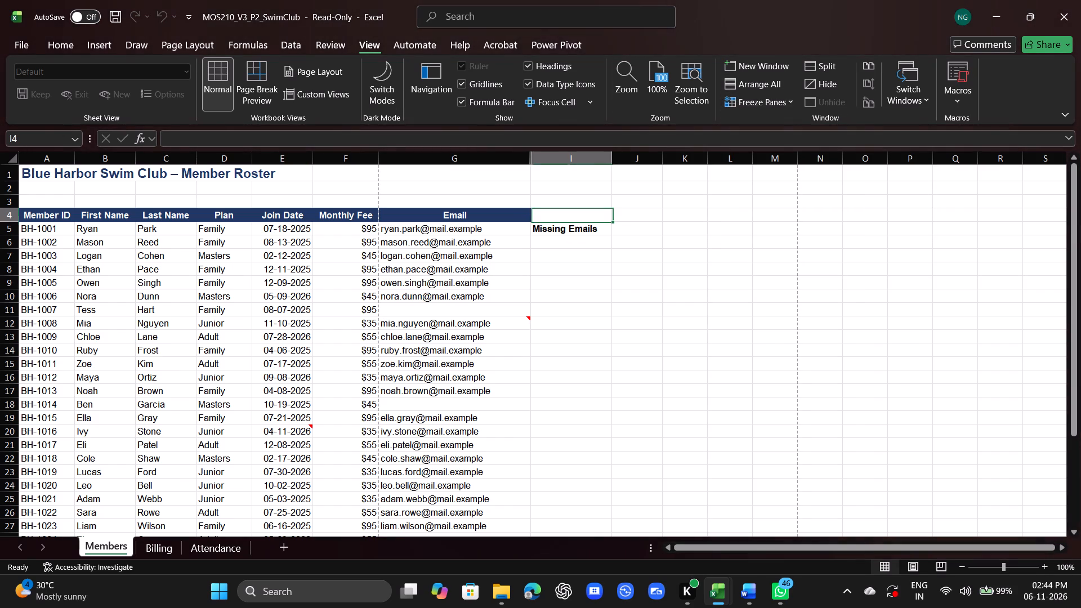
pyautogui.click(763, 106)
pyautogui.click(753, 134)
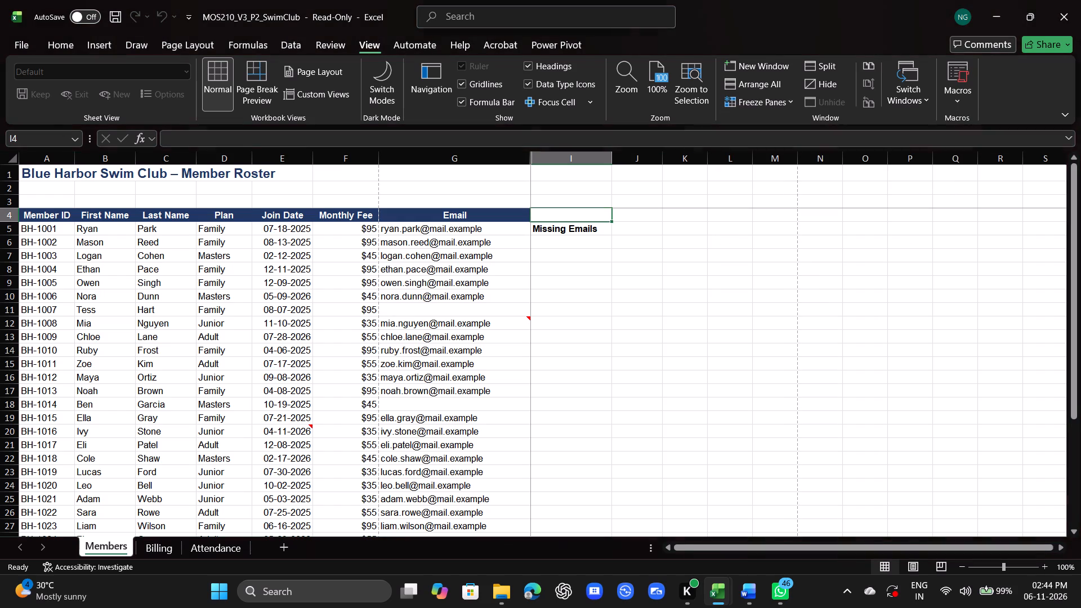
# Check which rows of the Members roster stay fixed with the panes frozen at cell I4.
pyautogui.scroll(-7, 753, 137)
pyautogui.scroll(-7, 570, 283)
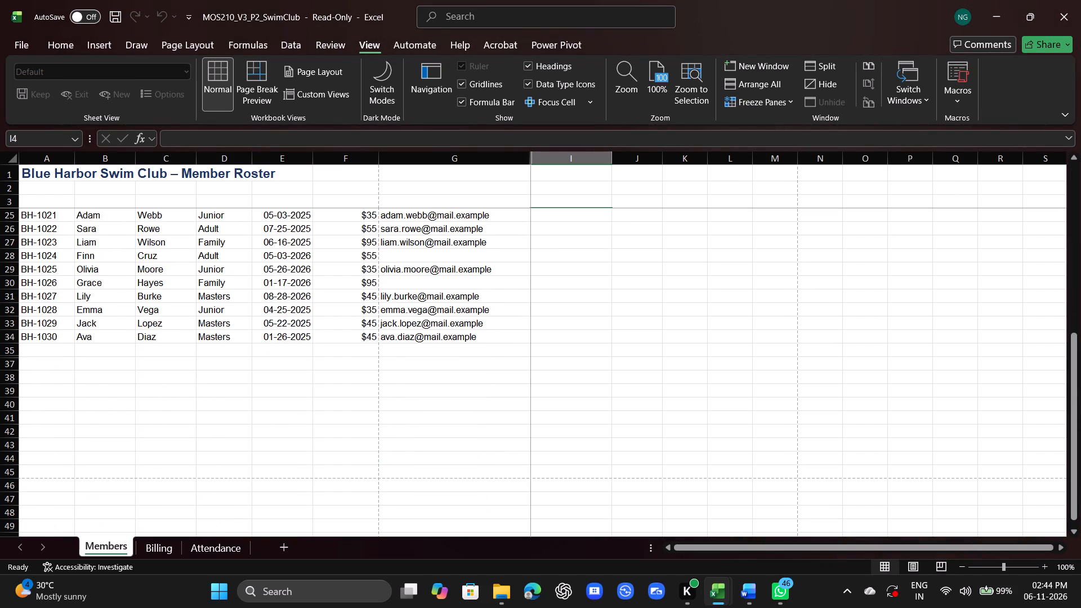
pyautogui.scroll(8, 553, 300)
pyautogui.scroll(-5, 553, 300)
pyautogui.scroll(5, 553, 300)
pyautogui.scroll(-1, 553, 300)
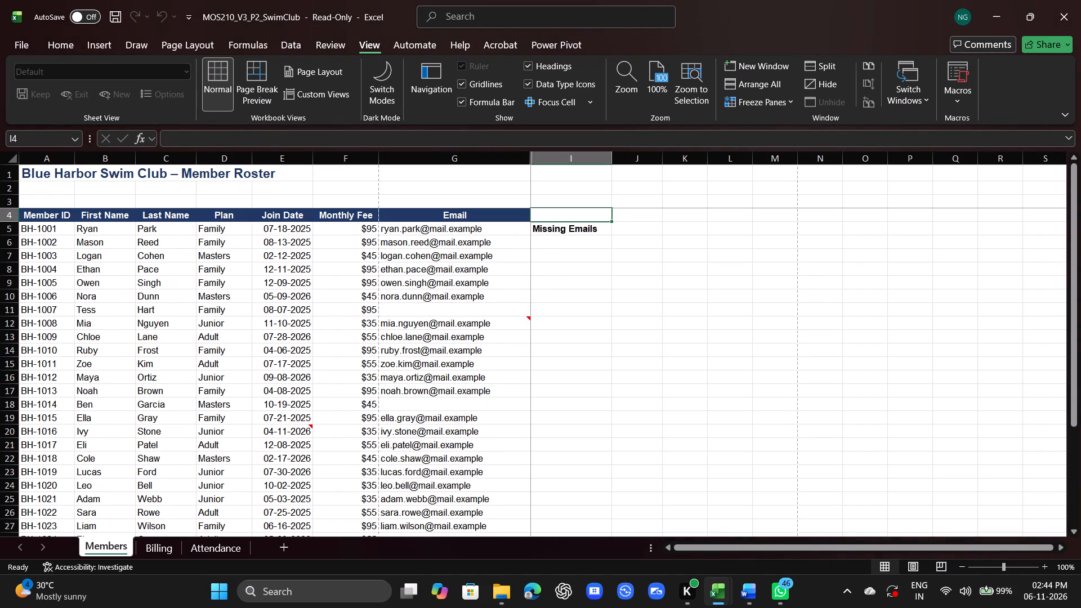
pyautogui.scroll(-2, 553, 300)
pyautogui.scroll(4, 553, 300)
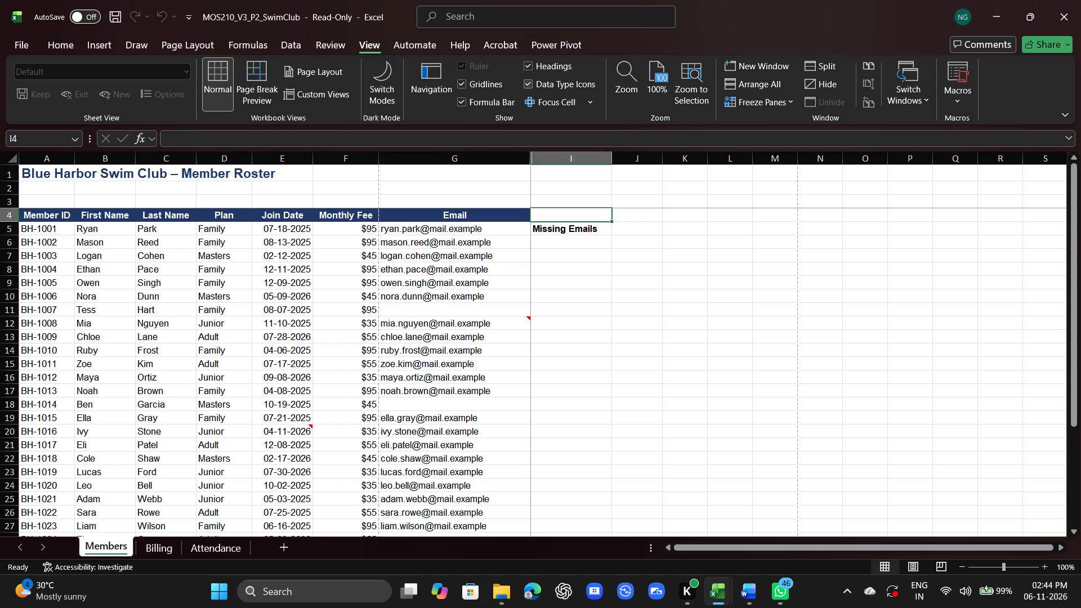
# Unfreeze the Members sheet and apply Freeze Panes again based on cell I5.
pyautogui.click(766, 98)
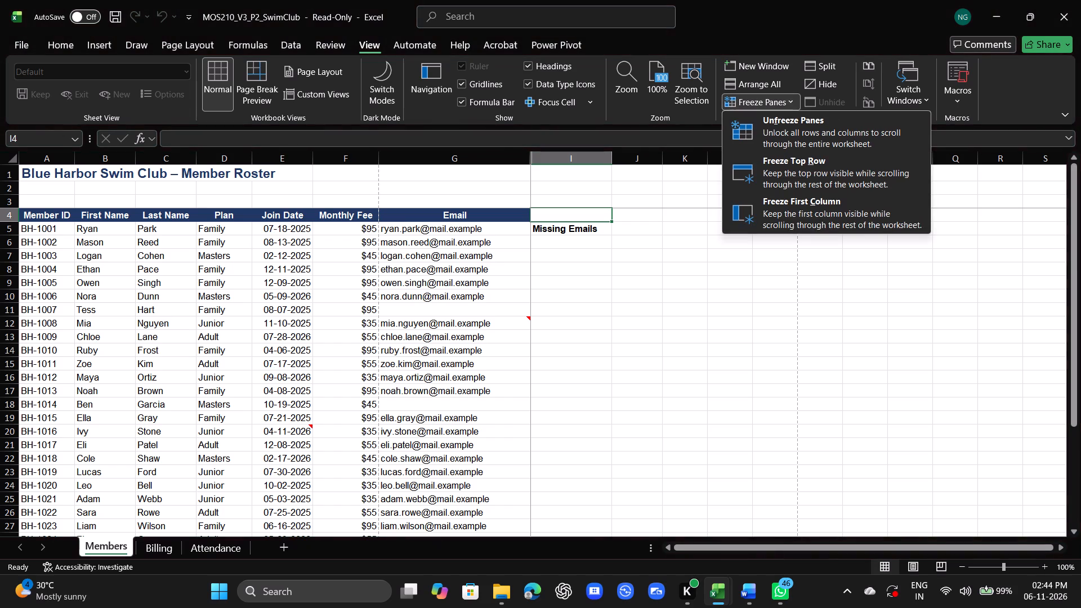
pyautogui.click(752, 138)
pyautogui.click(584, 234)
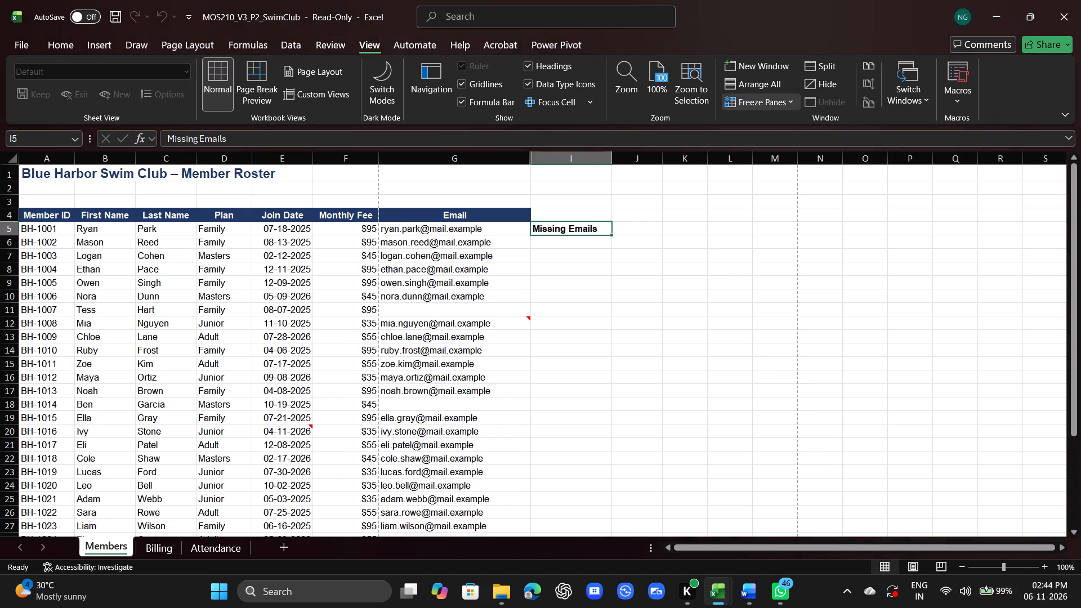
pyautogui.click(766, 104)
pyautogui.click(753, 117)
# Check which rows of the Members roster stay fixed with the panes frozen at cell I5.
pyautogui.scroll(-14, 632, 227)
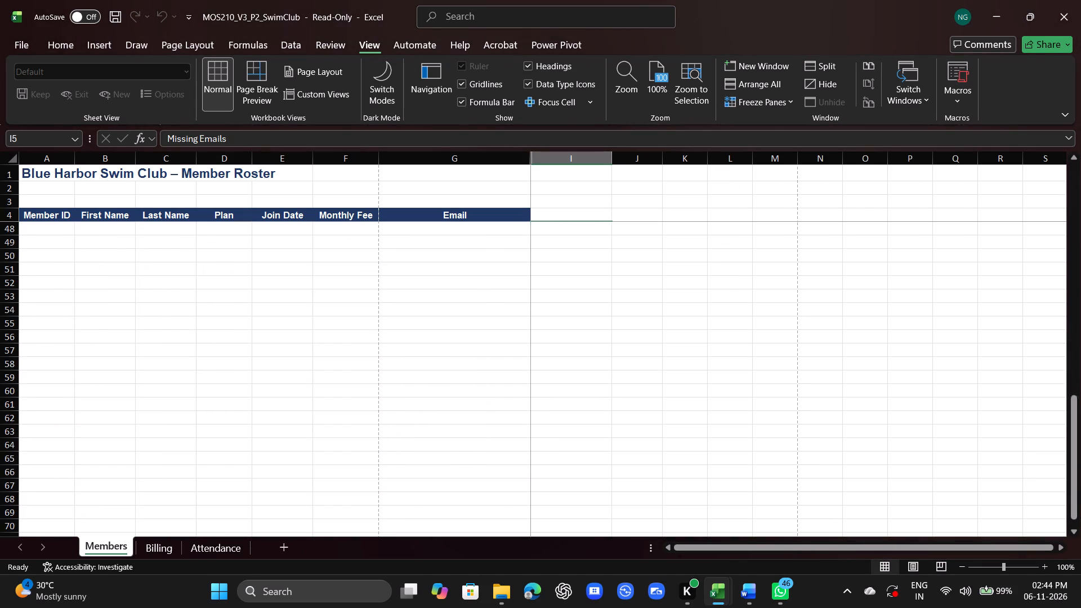
pyautogui.scroll(6, 632, 227)
pyautogui.scroll(16, 632, 227)
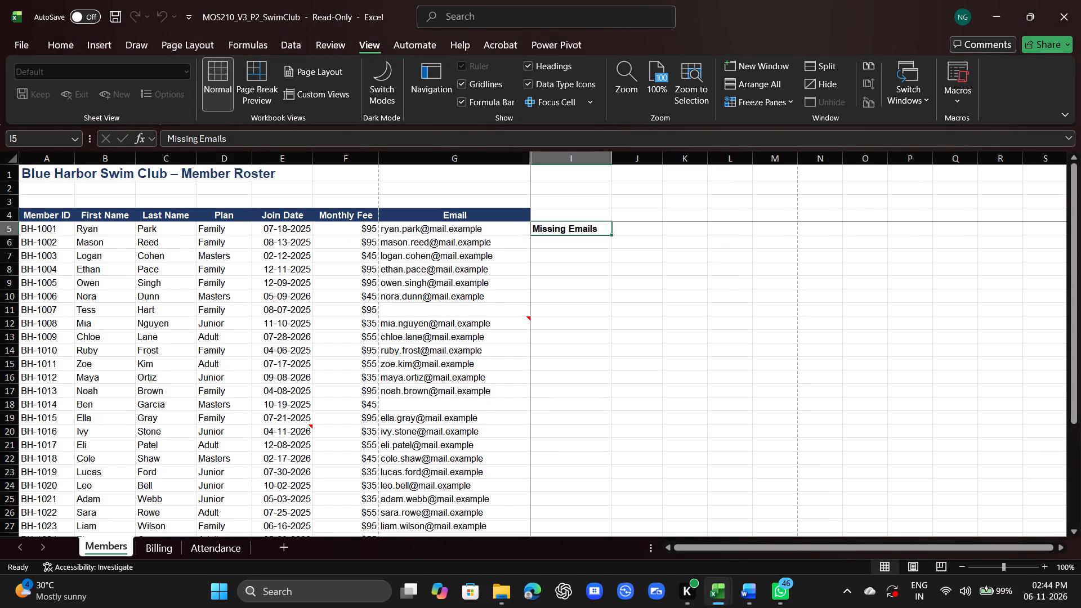
pyautogui.click(632, 227)
pyautogui.scroll(-8, 526, 491)
pyautogui.scroll(6, 526, 498)
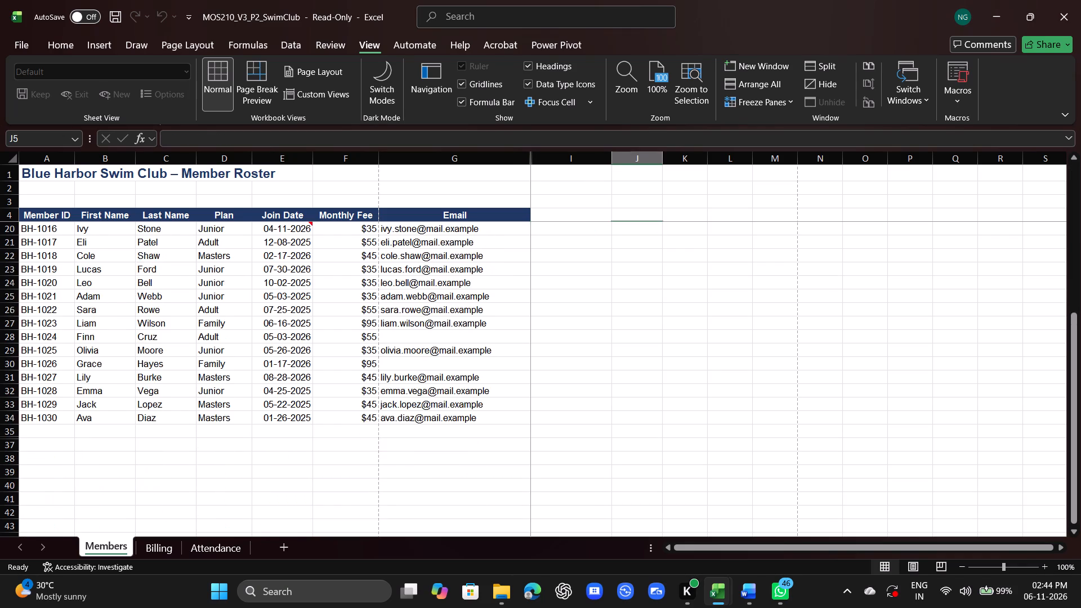
pyautogui.scroll(3, 526, 498)
# Switch to the Word task document, review the Members freeze-panes task for Project 2, and return to the Excel workbook.
pyautogui.click(771, 540)
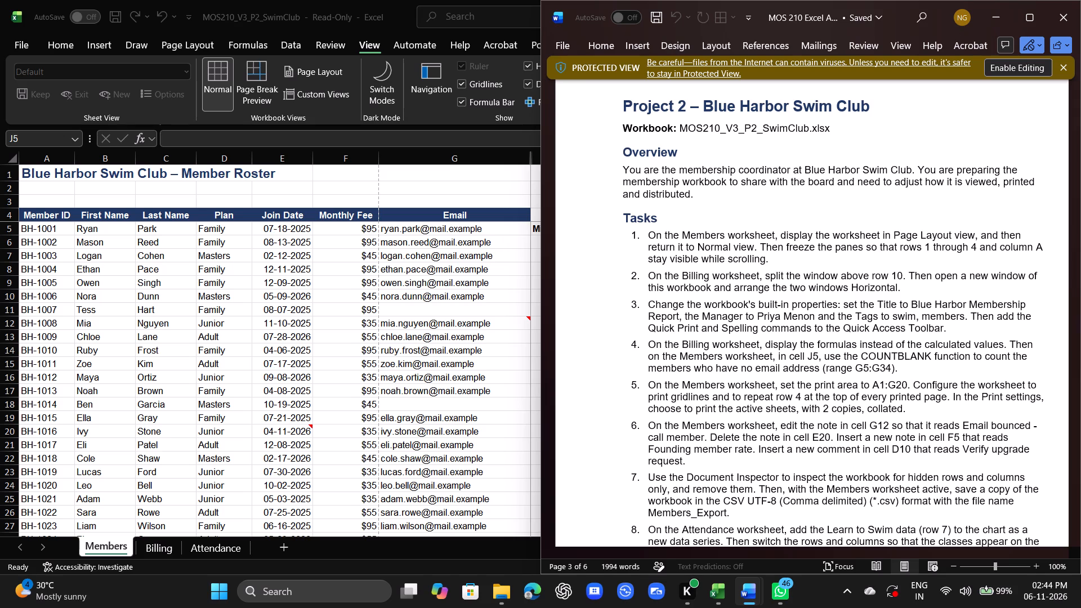
pyautogui.scroll(7, 167, 263)
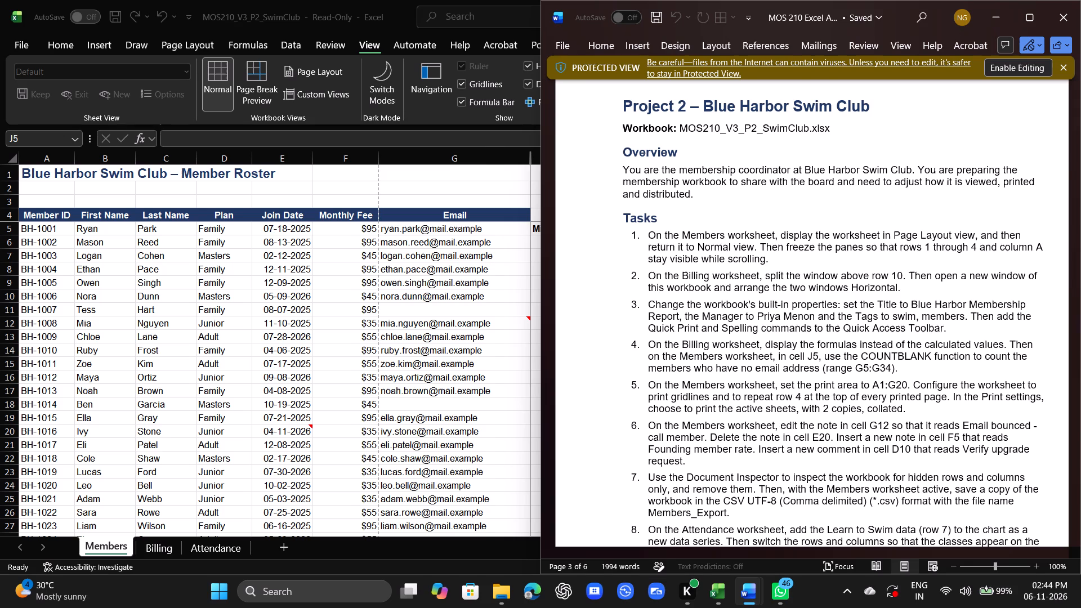
pyautogui.click(413, 304)
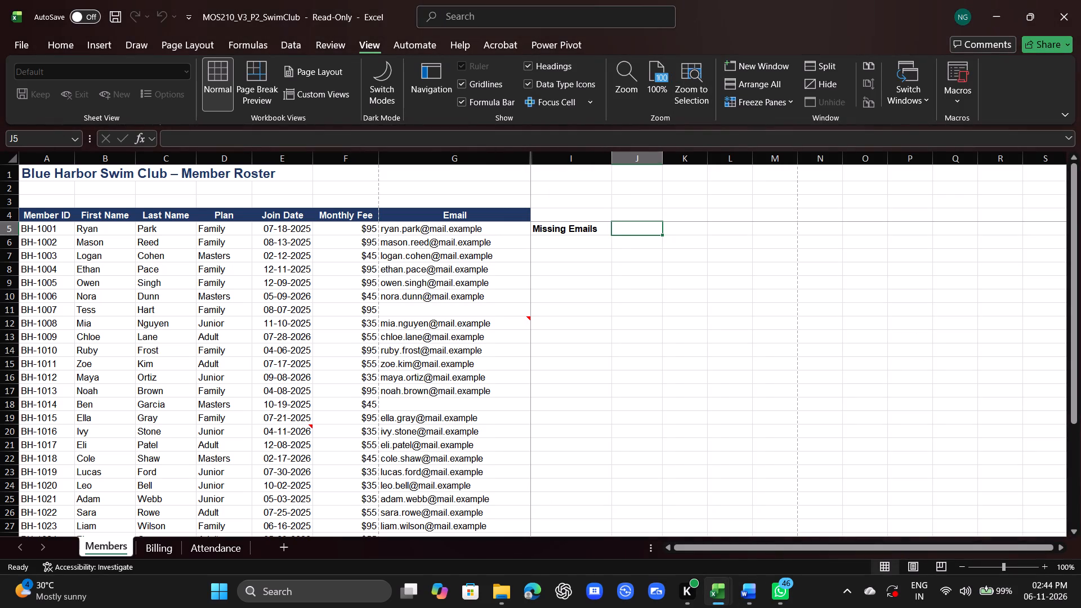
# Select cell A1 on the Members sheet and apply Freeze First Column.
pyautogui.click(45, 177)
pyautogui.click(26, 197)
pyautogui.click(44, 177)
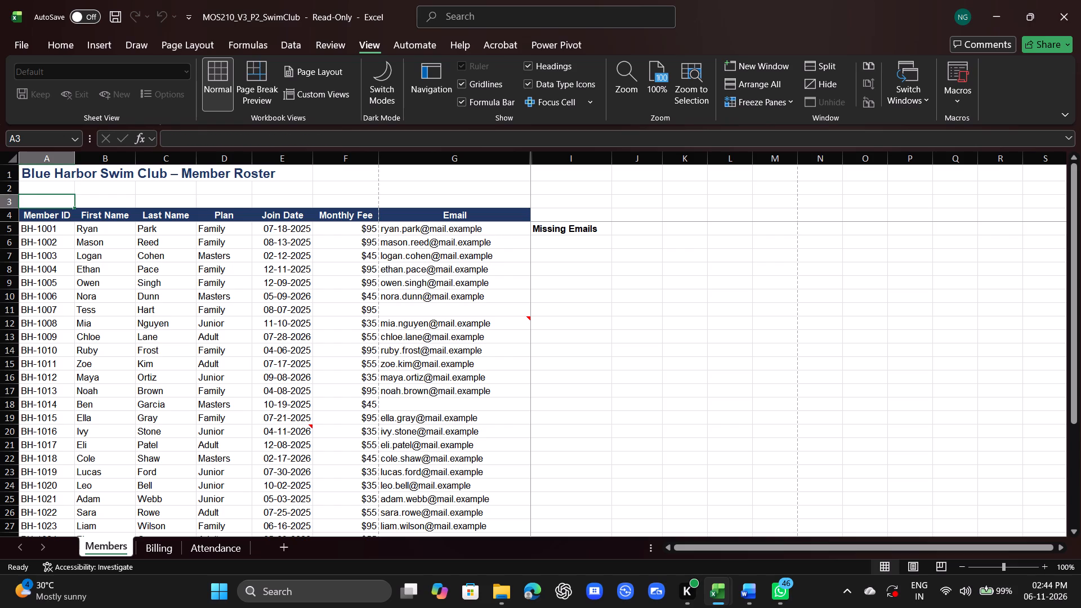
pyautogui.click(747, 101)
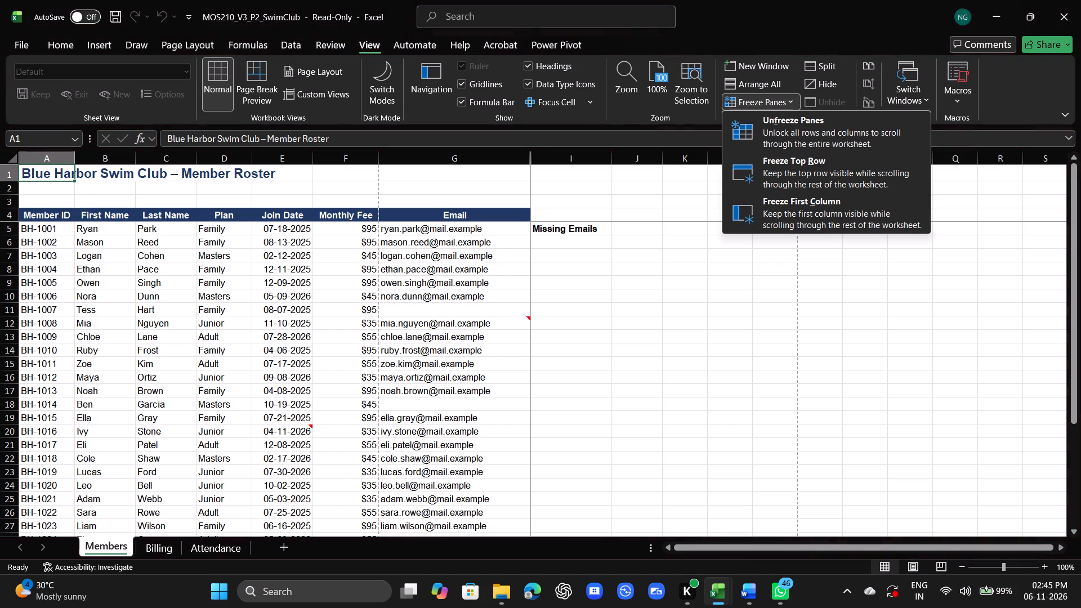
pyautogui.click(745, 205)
# Check which parts of the Members roster stay fixed with only the first column frozen.
pyautogui.scroll(-6, 745, 205)
pyautogui.scroll(5, 669, 229)
pyautogui.scroll(-7, 669, 229)
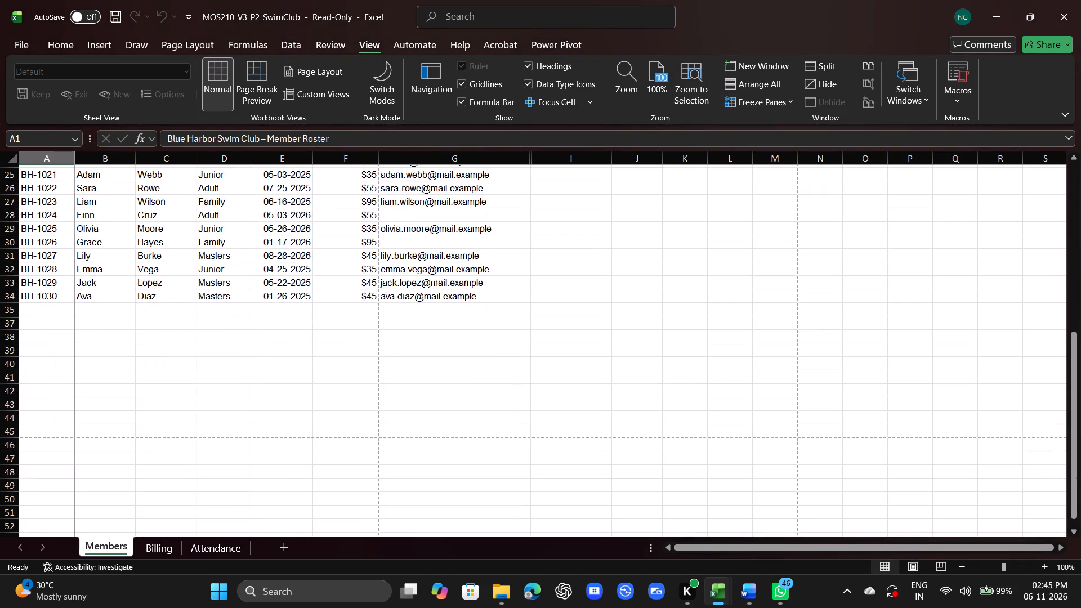
pyautogui.scroll(6, 667, 227)
pyautogui.moveTo(856, 549); pyautogui.dragTo(658, 536)
pyautogui.scroll(6, 193, 365)
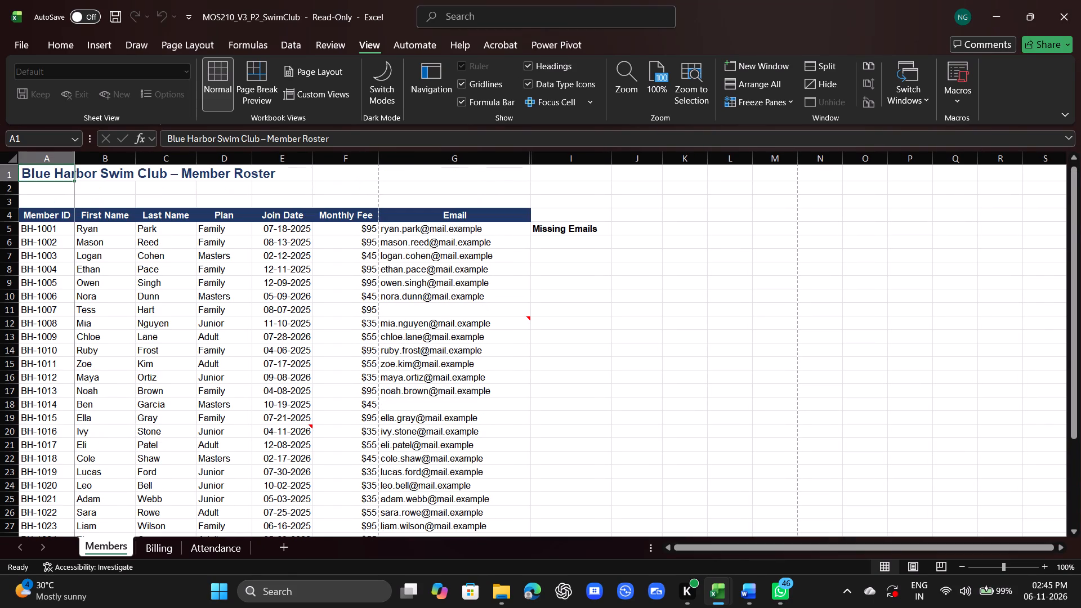
pyautogui.scroll(7, 193, 365)
pyautogui.click(579, 306)
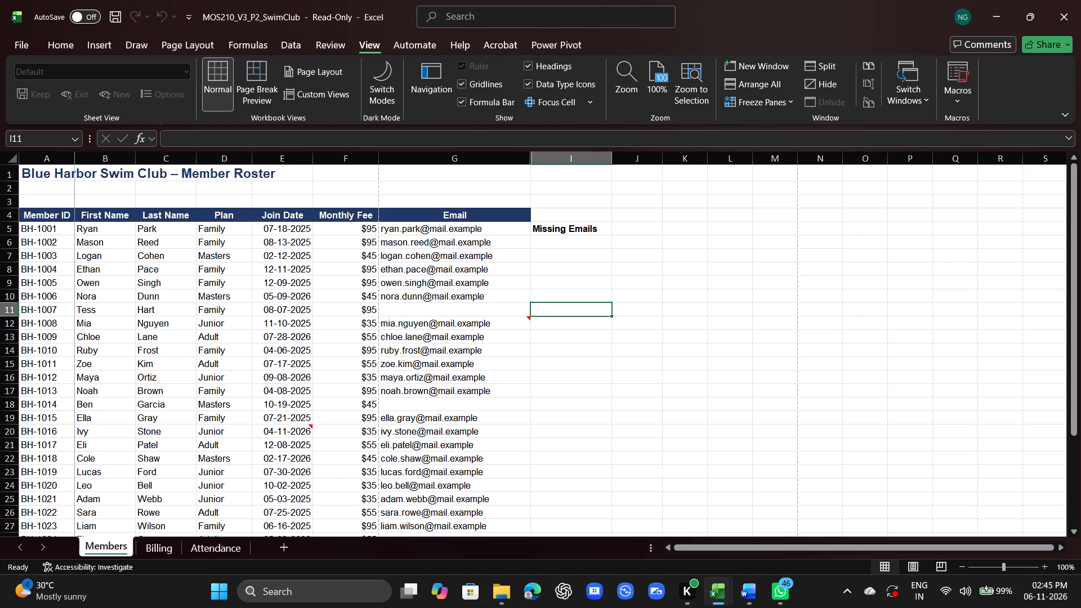
pyautogui.scroll(-6, 169, 236)
pyautogui.scroll(6, 169, 236)
pyautogui.scroll(6, 577, 352)
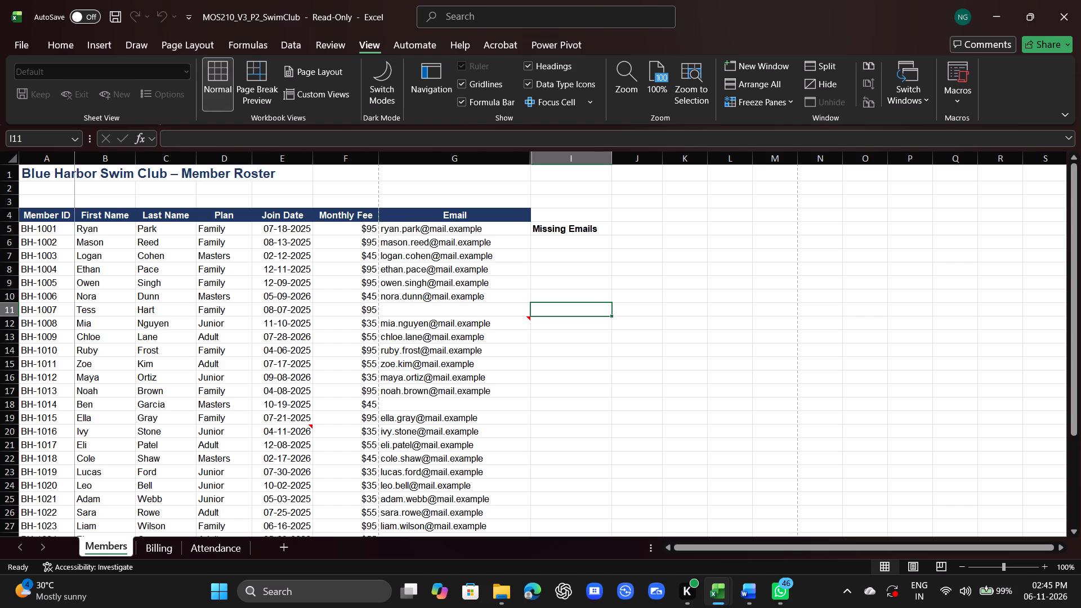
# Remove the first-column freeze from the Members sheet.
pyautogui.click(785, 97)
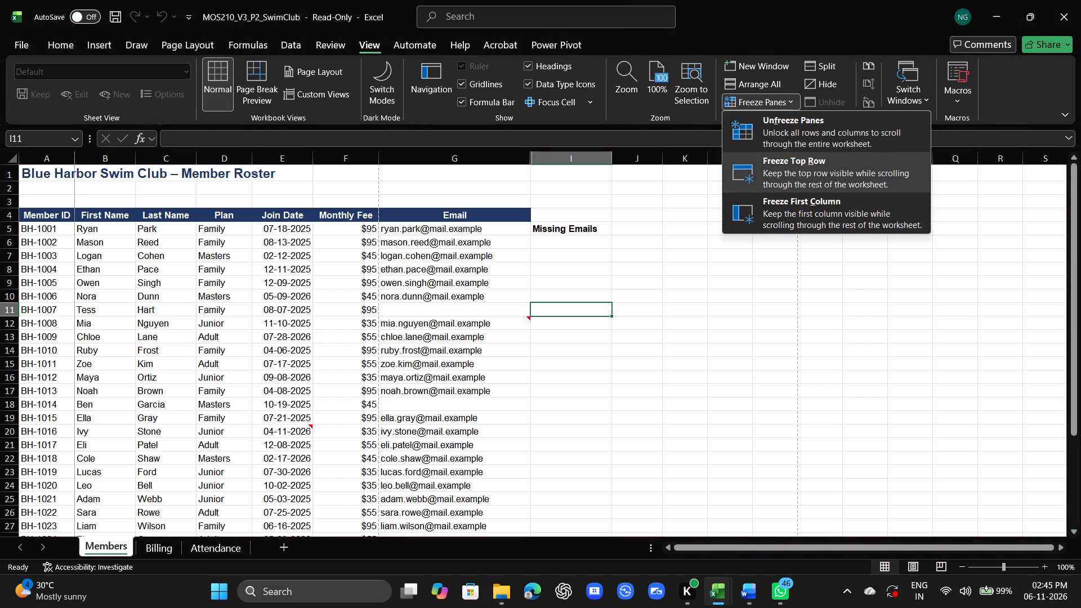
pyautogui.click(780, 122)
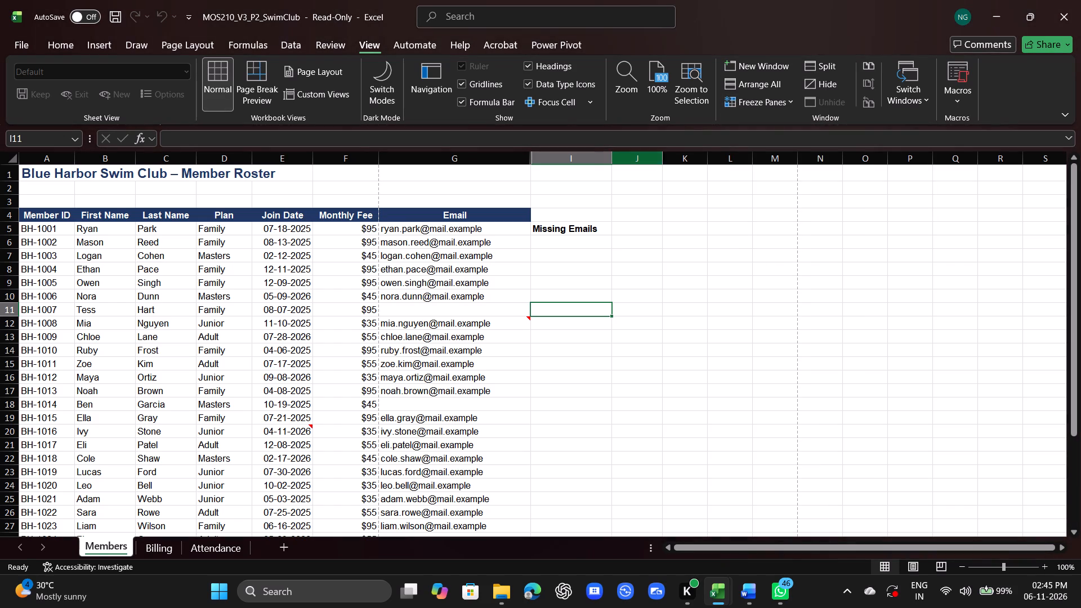
# Select cell I5 on the Members sheet and apply Freeze Panes so that rows 1 to 4 stay fixed.
pyautogui.click(798, 97)
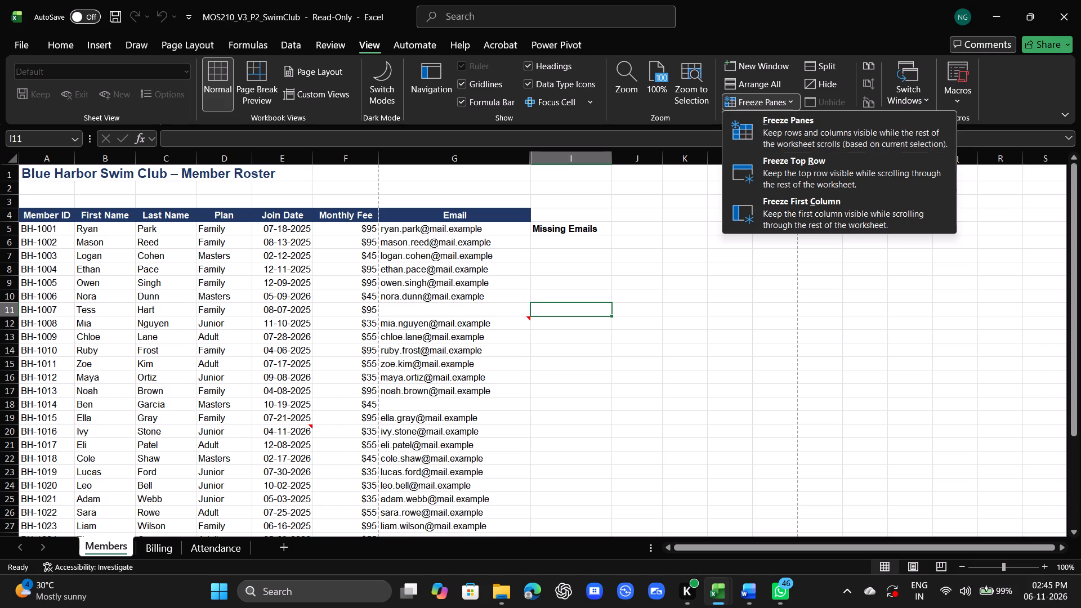
pyautogui.click(592, 202)
pyautogui.click(573, 219)
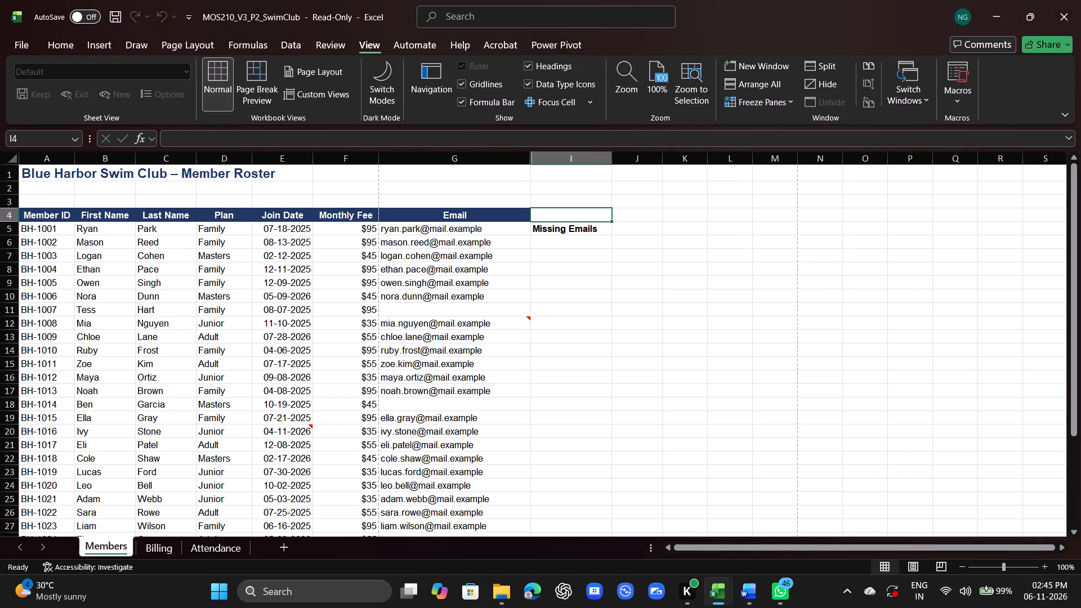
pyautogui.click(575, 230)
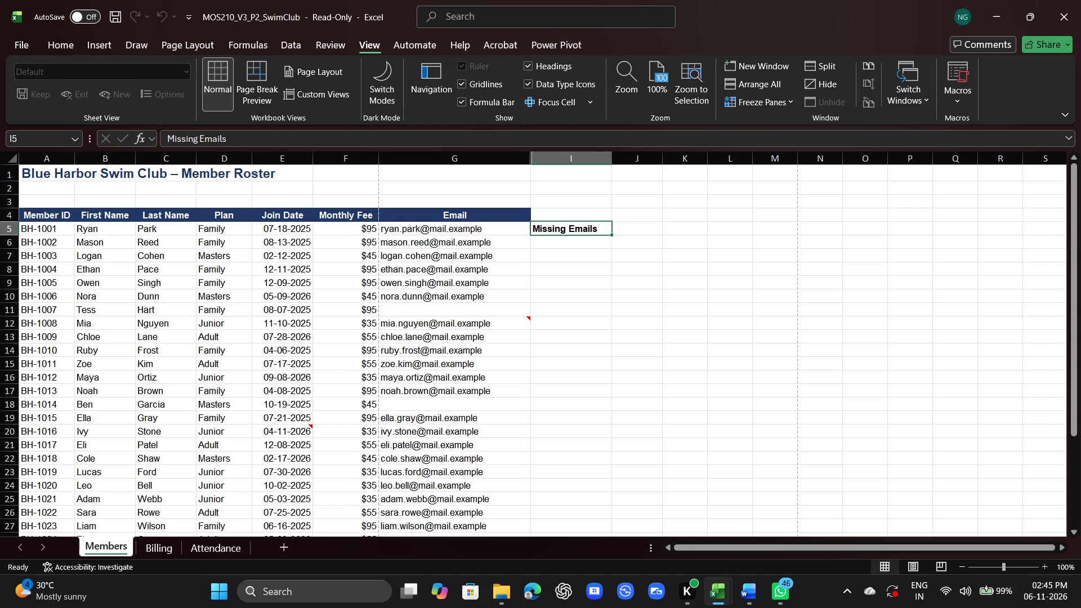
pyautogui.click(619, 249)
pyautogui.click(591, 230)
pyautogui.moveTo(782, 77); pyautogui.dragTo(784, 91)
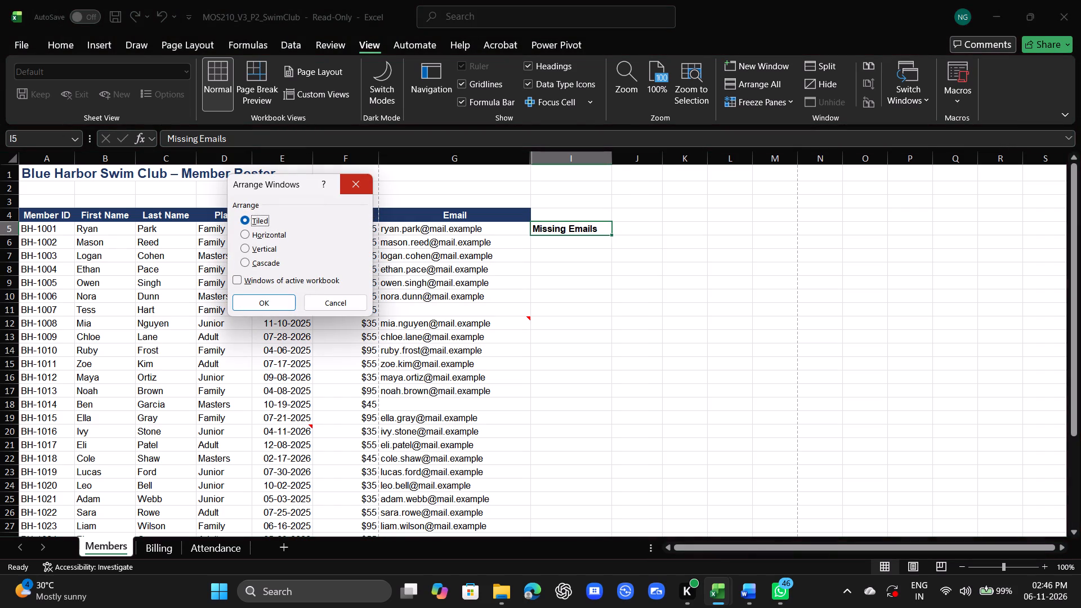
pyautogui.click(356, 190)
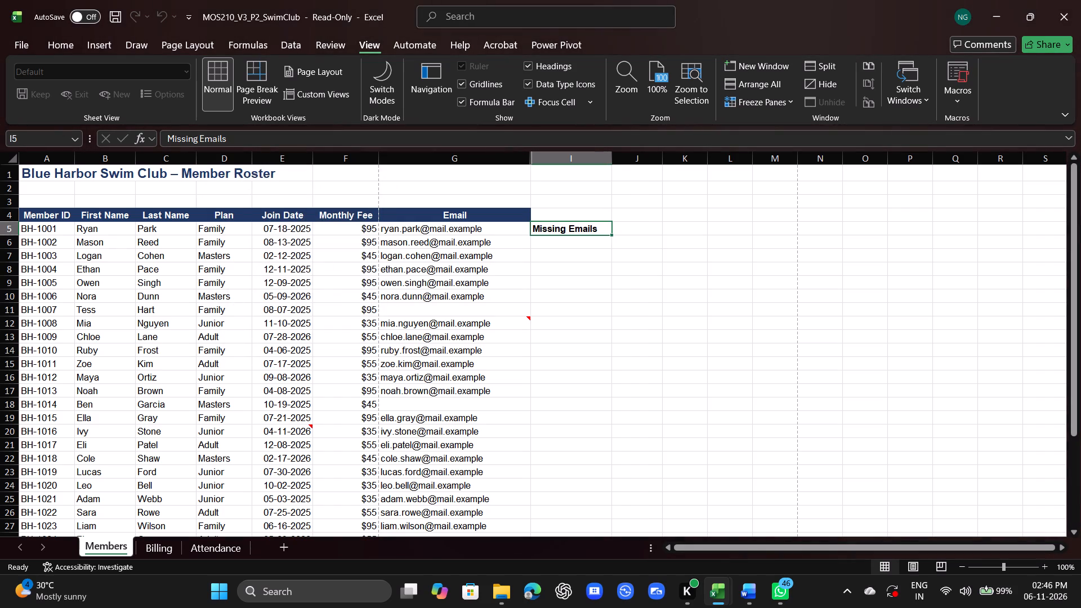
pyautogui.click(778, 95)
pyautogui.click(758, 130)
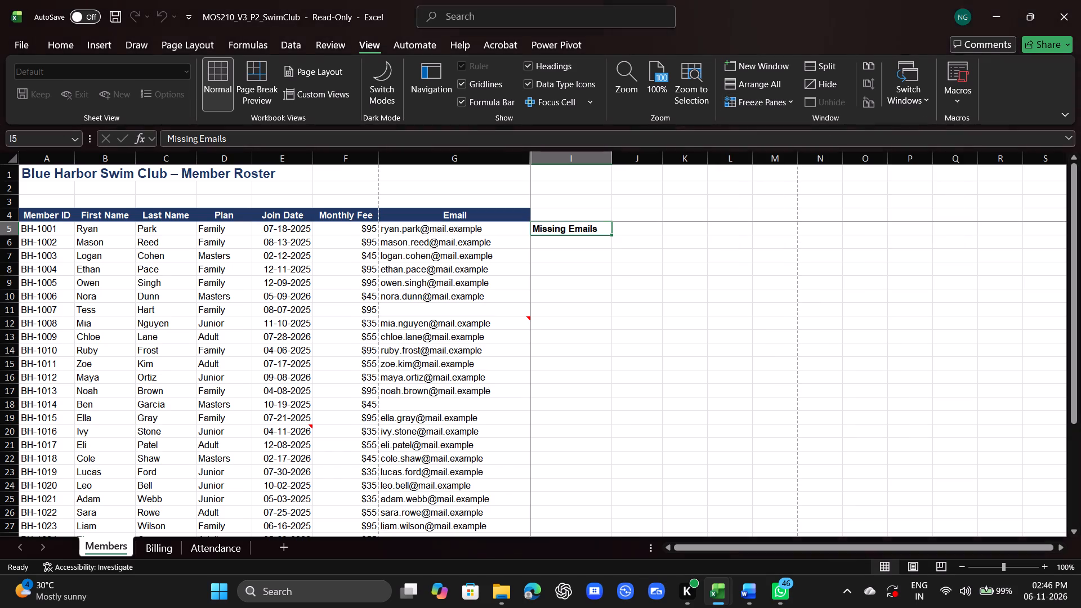
pyautogui.scroll(-8, 553, 218)
pyautogui.scroll(-7, 458, 228)
pyautogui.scroll(15, 458, 228)
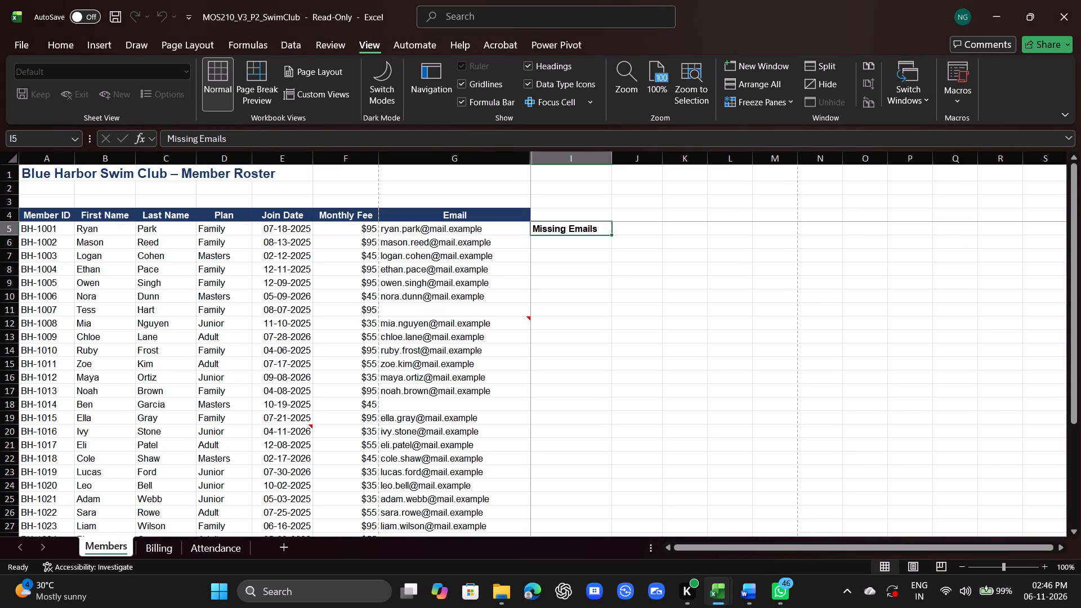
# Check which rows and columns of the Members roster stay fixed when scrolling with panes frozen at cell I5.
pyautogui.scroll(8, 454, 284)
pyautogui.moveTo(698, 542); pyautogui.dragTo(767, 542)
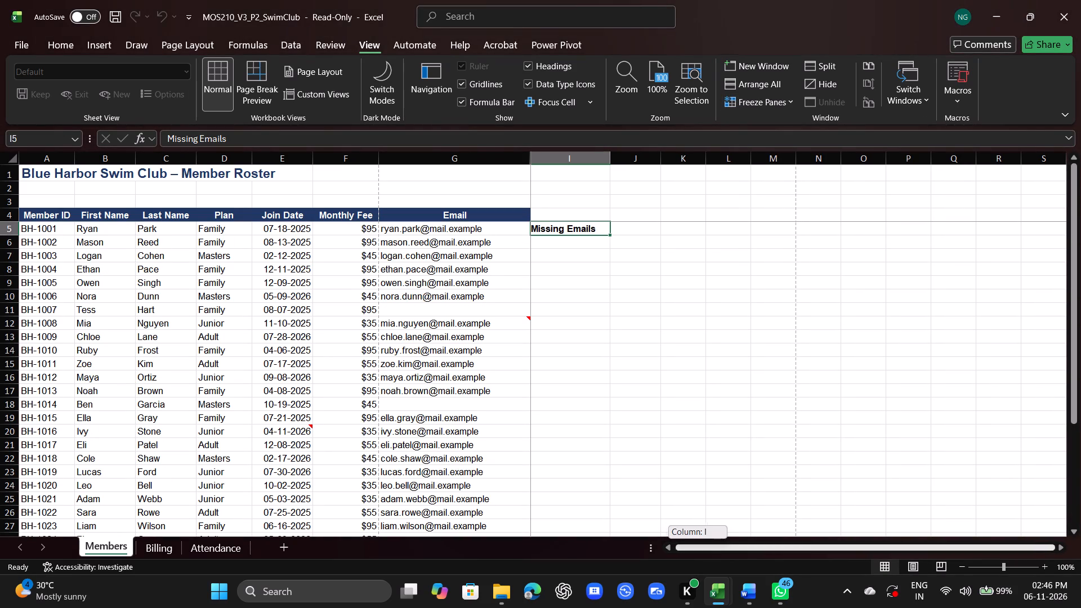
pyautogui.moveTo(767, 542); pyautogui.dragTo(1013, 552)
pyautogui.click(984, 552)
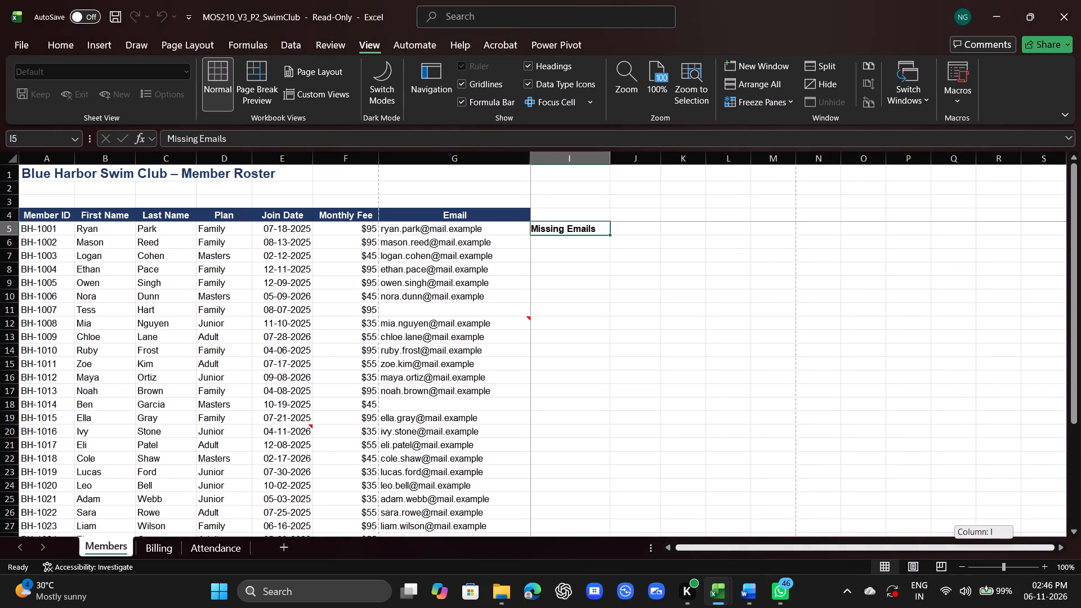
pyautogui.moveTo(994, 549); pyautogui.dragTo(762, 530)
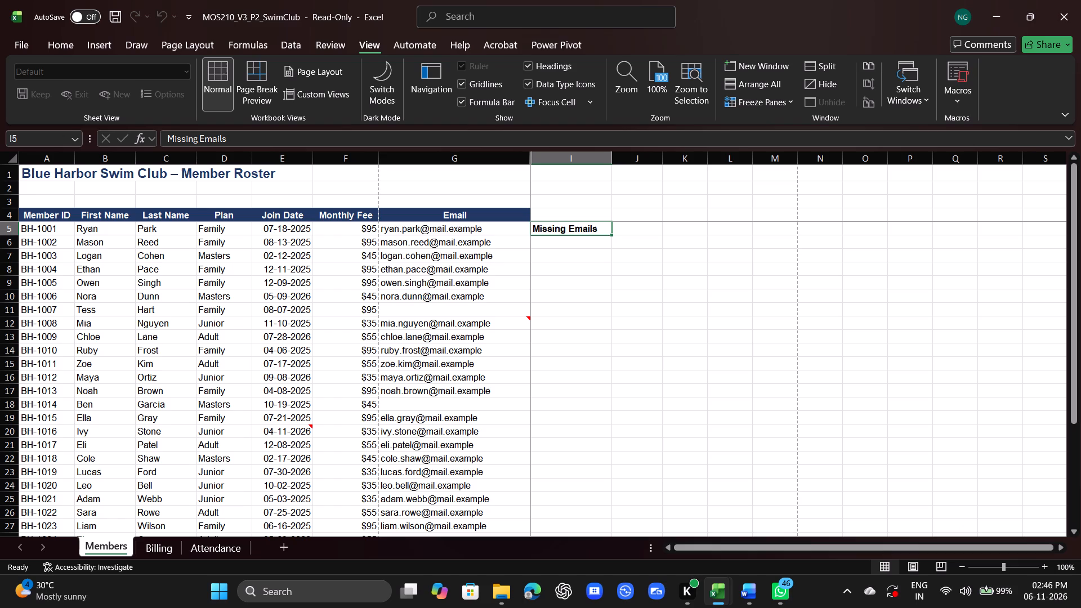
pyautogui.tripleClick(1058, 551)
pyautogui.tripleClick(1058, 551)
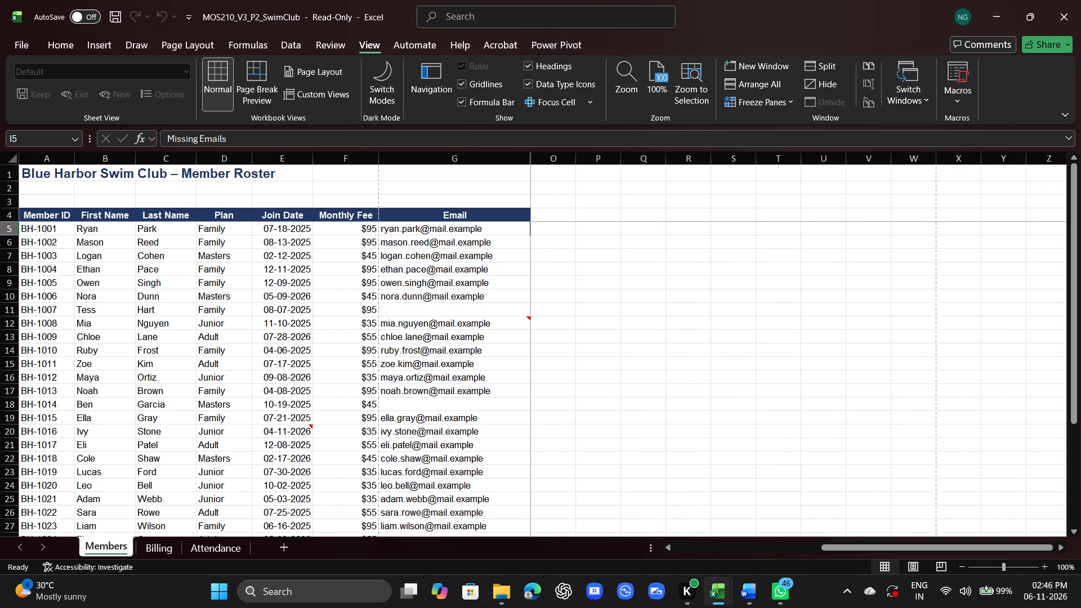
# Replace the current freeze on the Members sheet with Freeze Panes at cell B5, fixing rows 1 to 4 and column A.
pyautogui.click(759, 105)
pyautogui.click(758, 128)
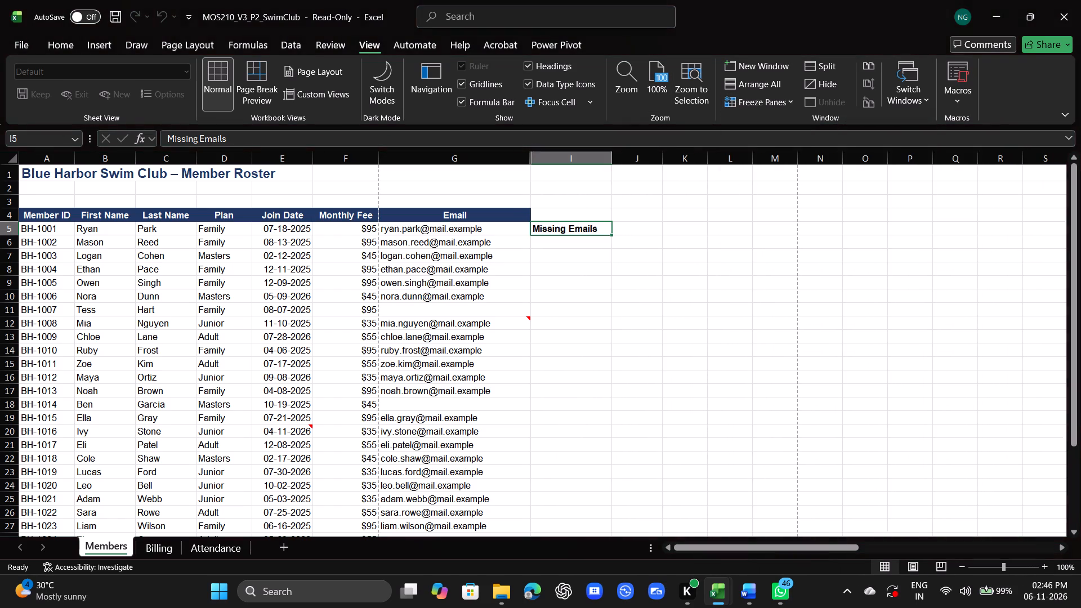
pyautogui.click(87, 227)
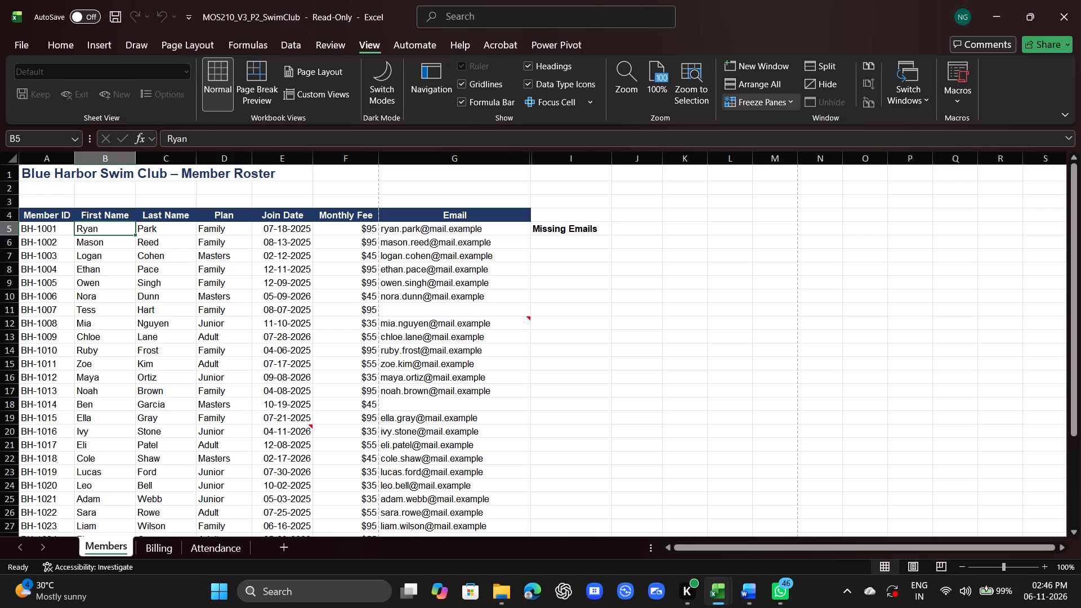
pyautogui.click(742, 93)
pyautogui.click(745, 118)
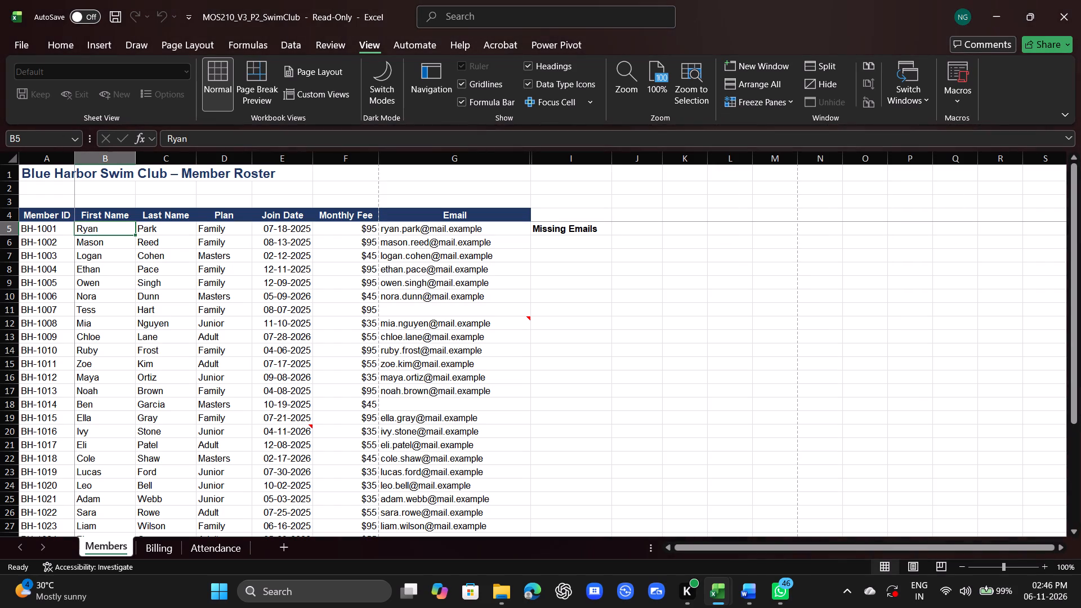
# Check how the Members roster scrolls horizontally and vertically with panes frozen at cell B5.
pyautogui.moveTo(787, 548); pyautogui.dragTo(757, 511)
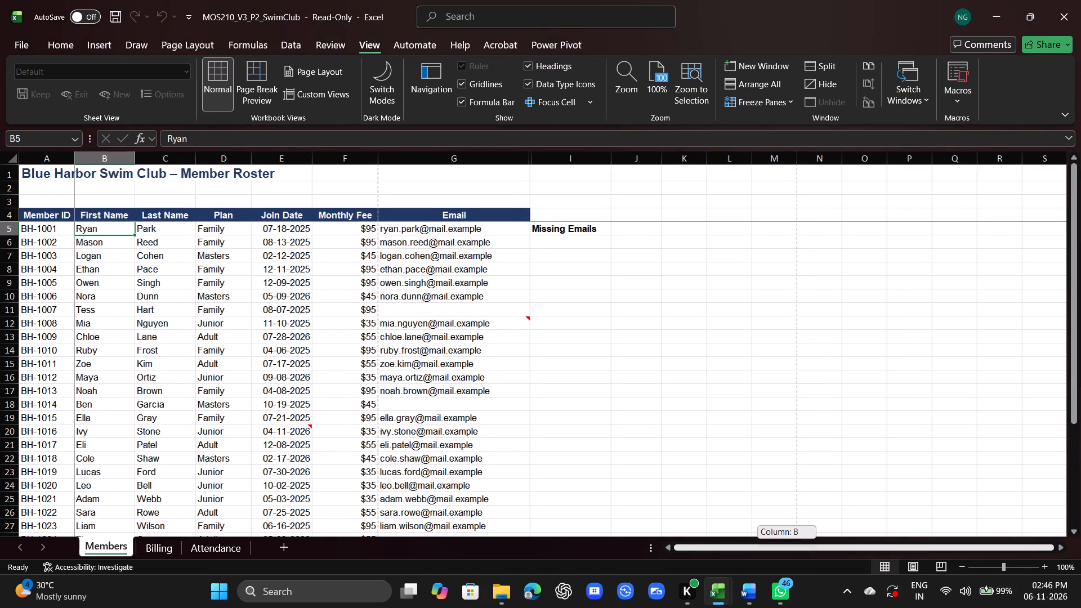
pyautogui.moveTo(757, 511); pyautogui.dragTo(630, 516)
pyautogui.tripleClick(1060, 542)
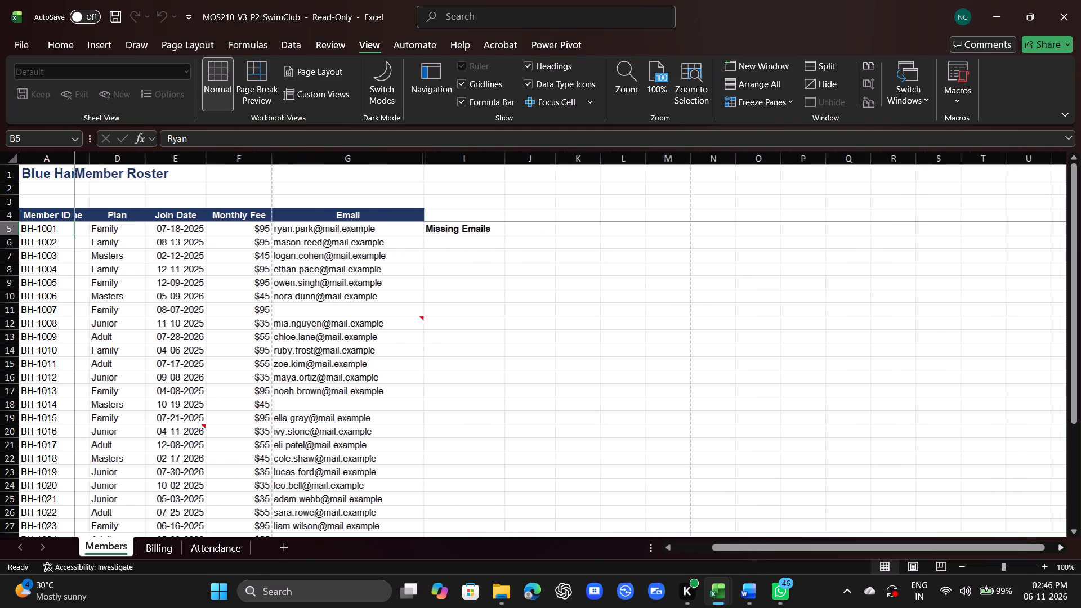
pyautogui.tripleClick(1060, 542)
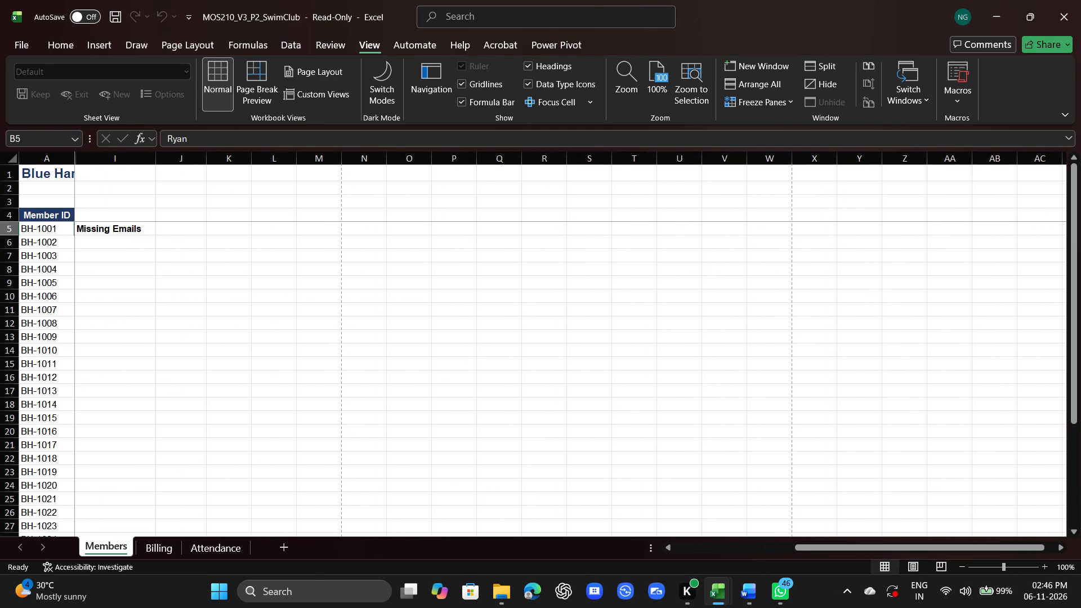
pyautogui.click(664, 545)
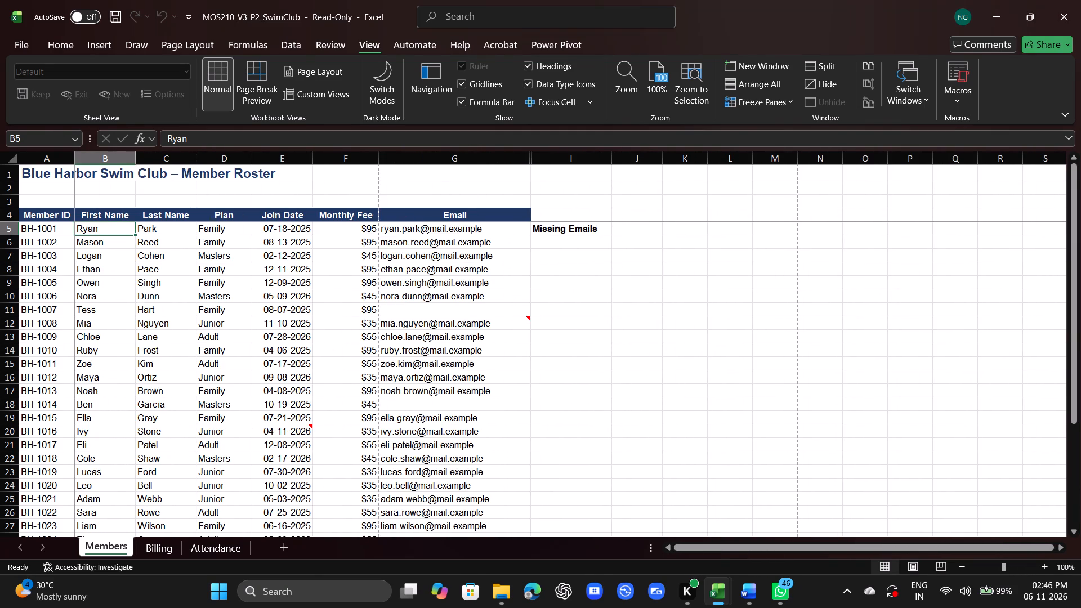
pyautogui.scroll(-8, 478, 315)
pyautogui.scroll(16, 478, 315)
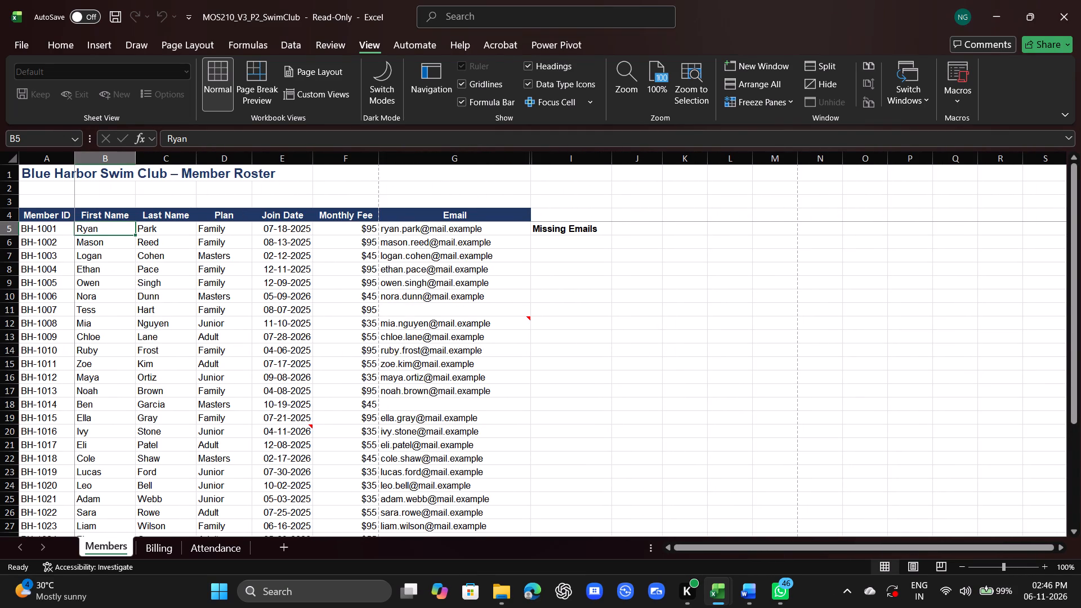
pyautogui.click(614, 430)
pyautogui.scroll(-8, 253, 257)
pyautogui.scroll(8, 253, 257)
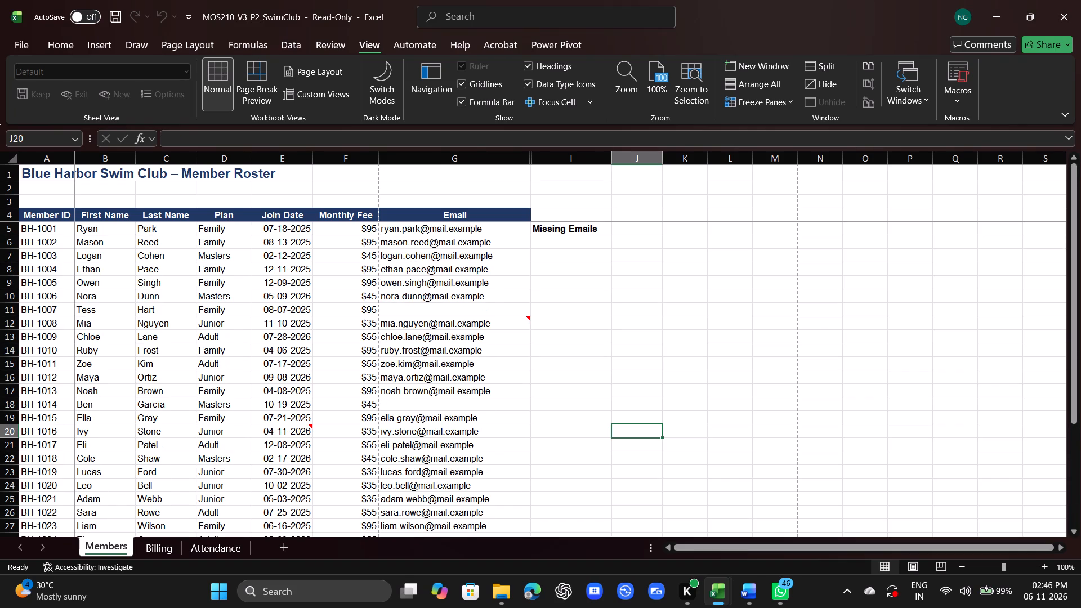
# Bring up the swim club task list in Word and show the Billing worksheet beside it in Excel.
pyautogui.click(748, 585)
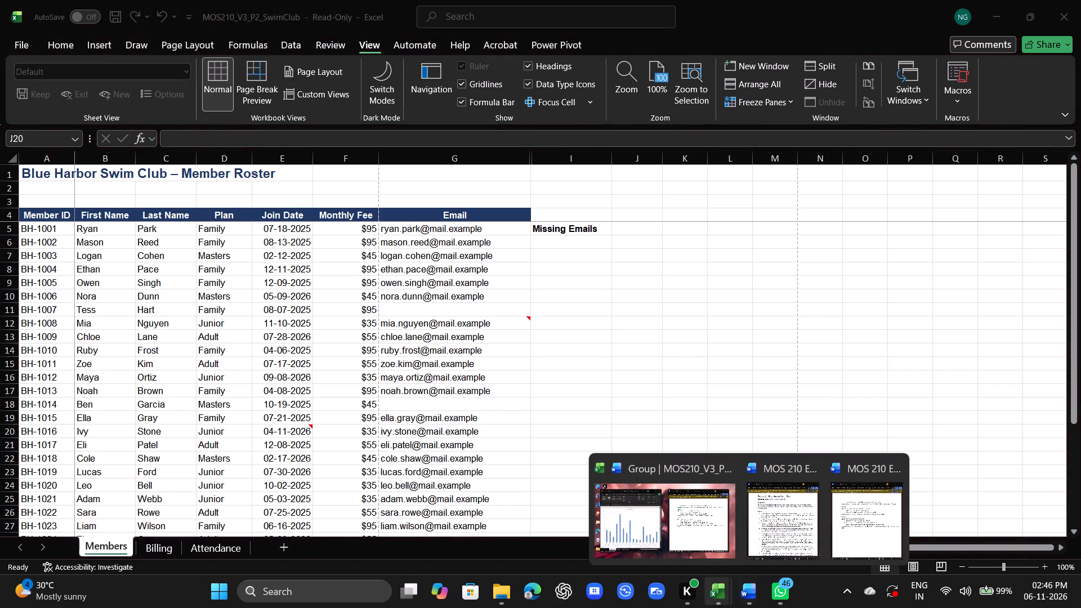
pyautogui.click(779, 539)
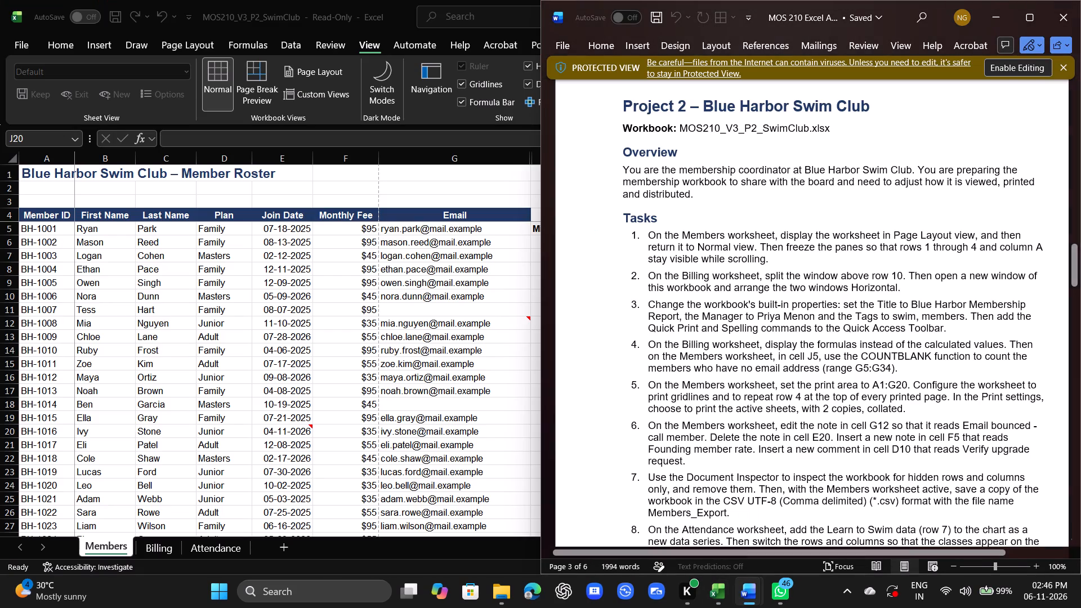
pyautogui.click(148, 548)
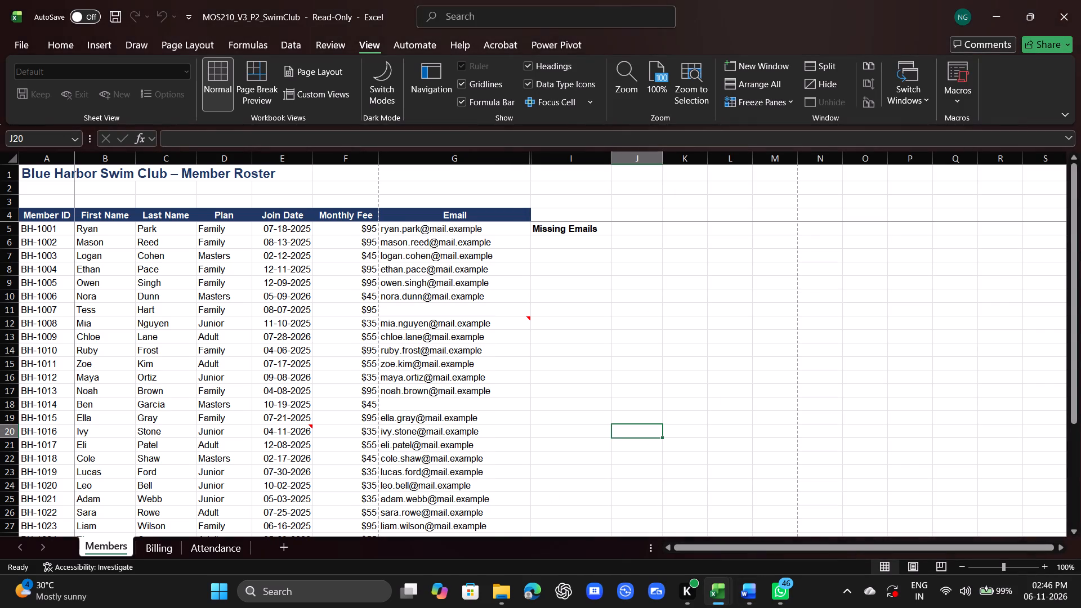
pyautogui.click(159, 544)
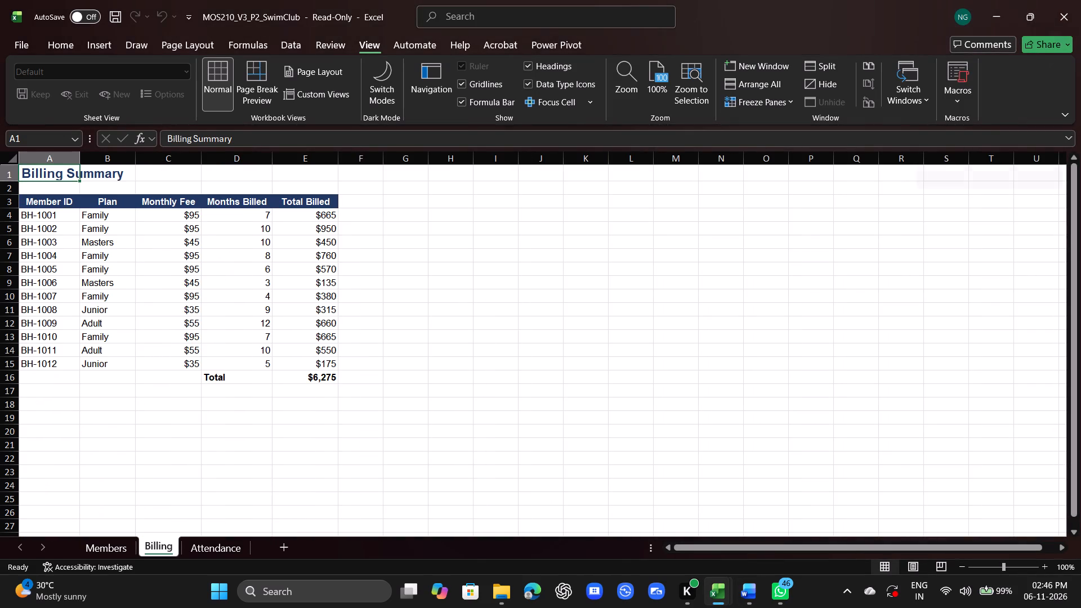
pyautogui.click(940, 66)
pyautogui.scroll(8, 258, 343)
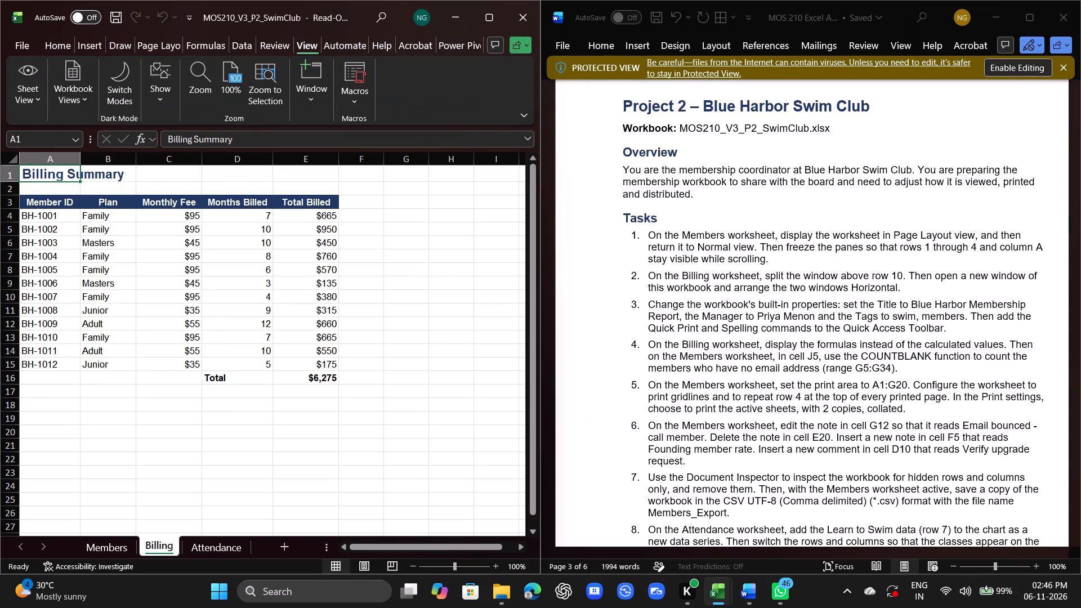
pyautogui.scroll(7, 258, 343)
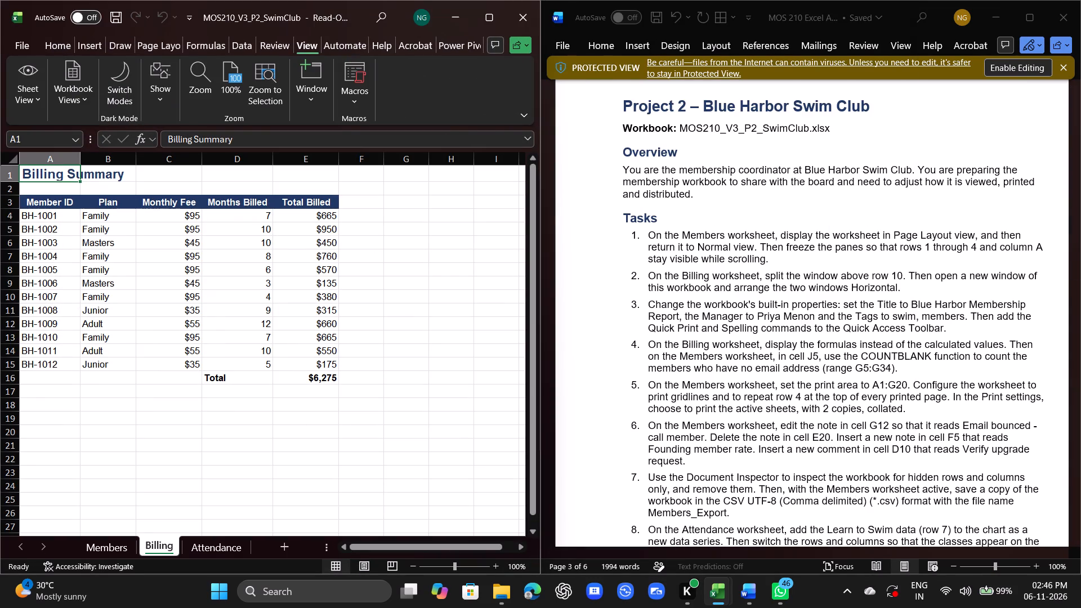
# Select cell G7 on the Billing sheet and open a new window of the workbook.
pyautogui.click(391, 256)
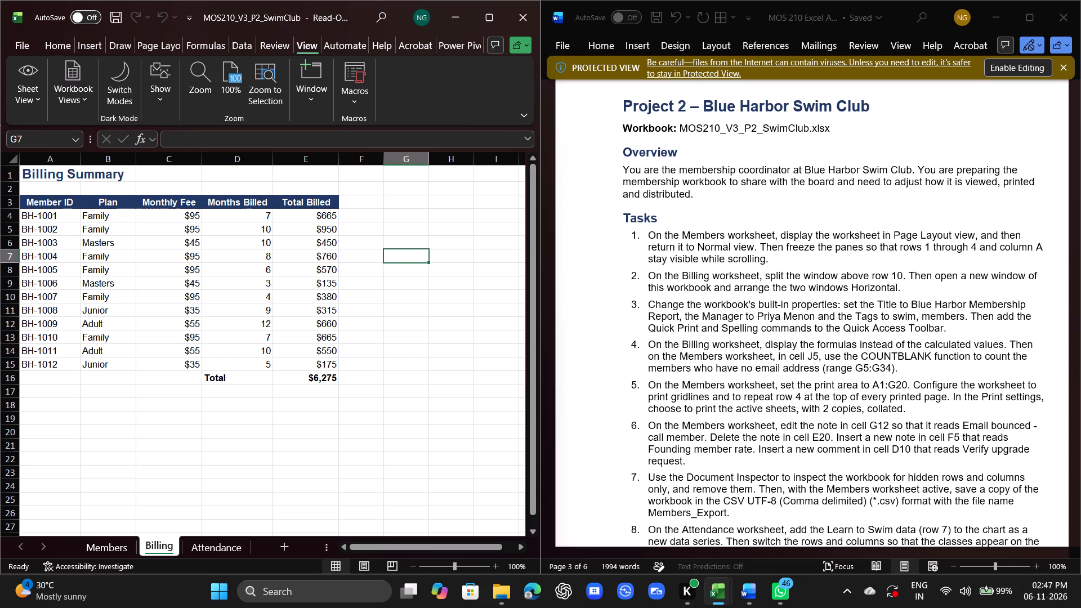
pyautogui.click(312, 106)
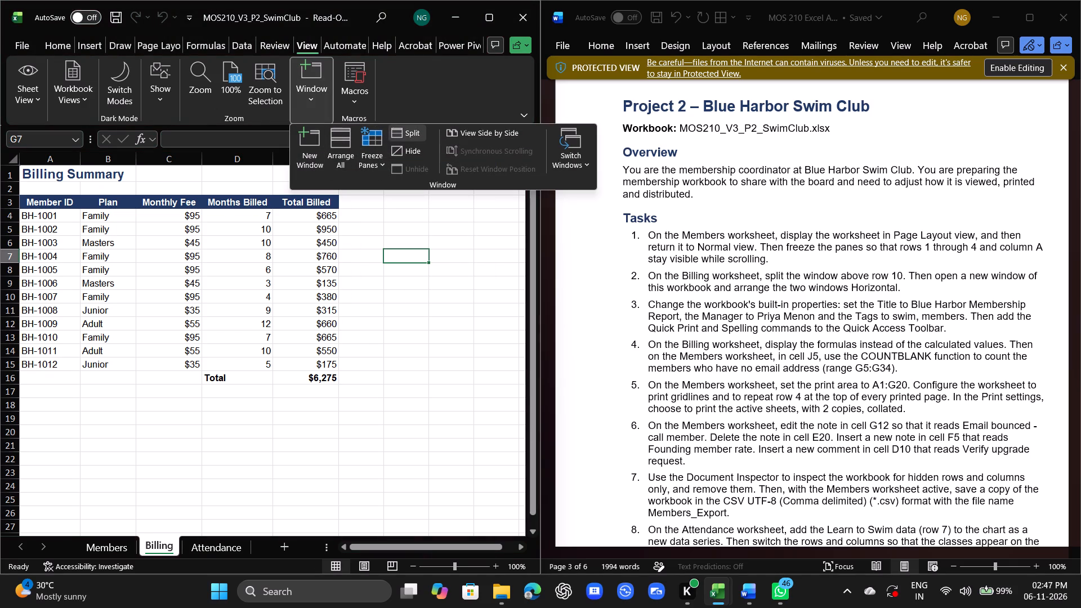
pyautogui.click(310, 144)
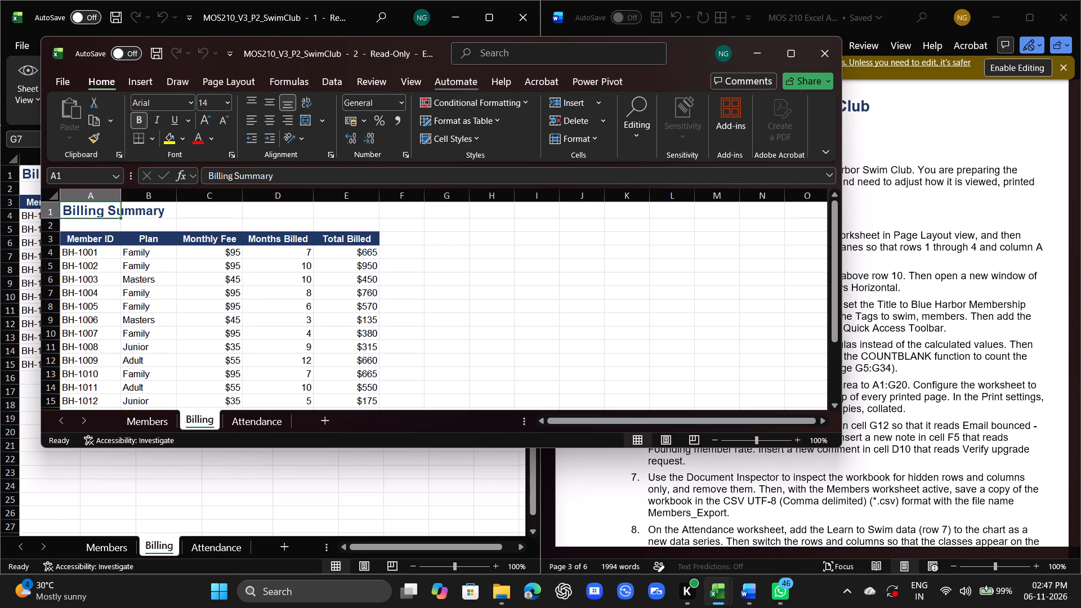
# Minimize the Word task list, return to the first workbook window and split its Billing sheet at cell G7.
pyautogui.click(993, 11)
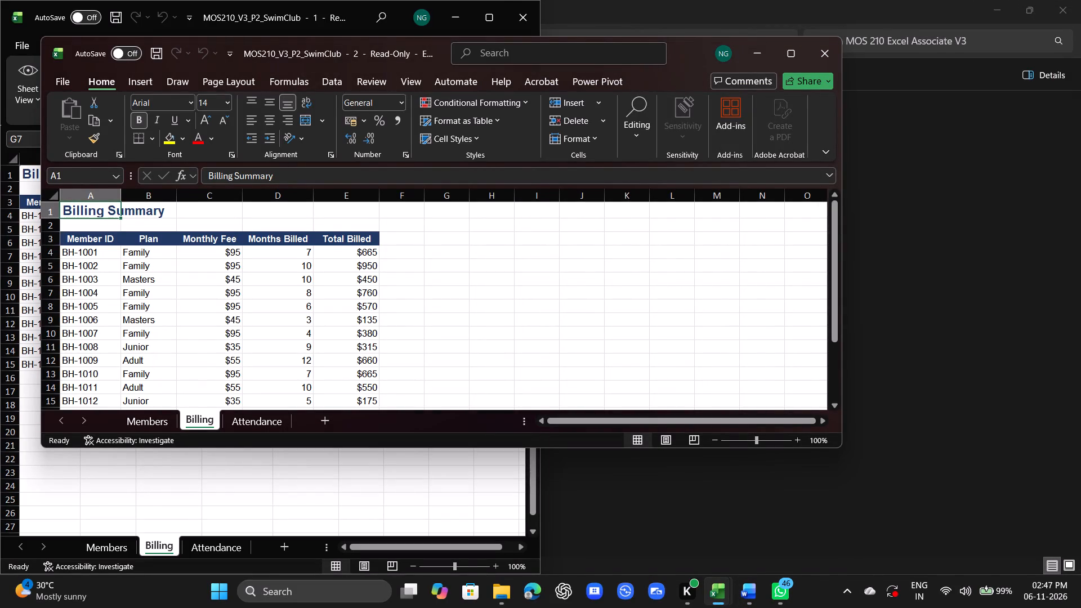
pyautogui.click(355, 517)
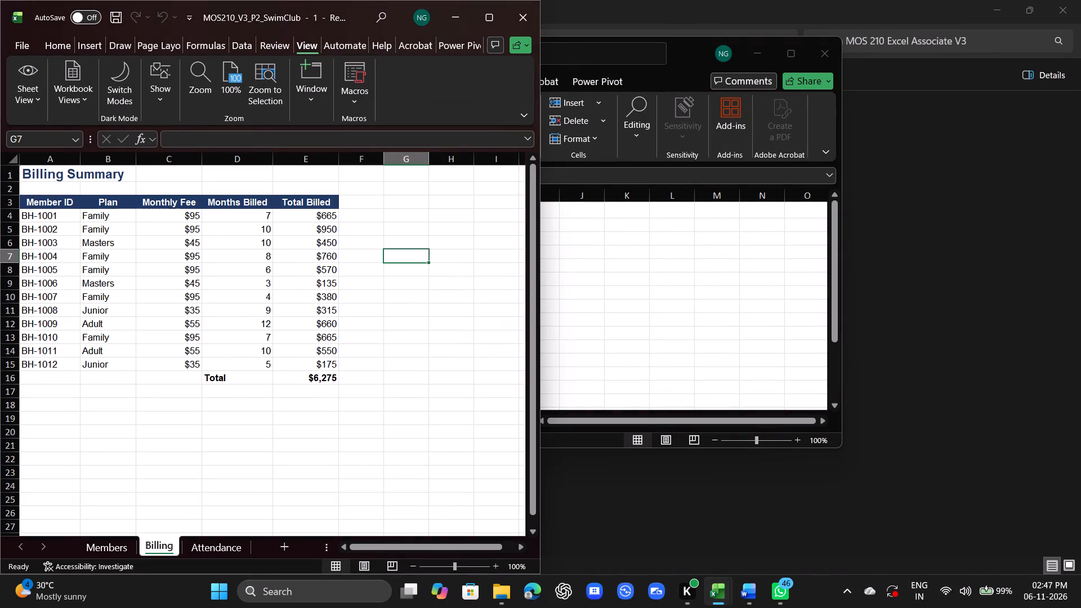
pyautogui.click(312, 99)
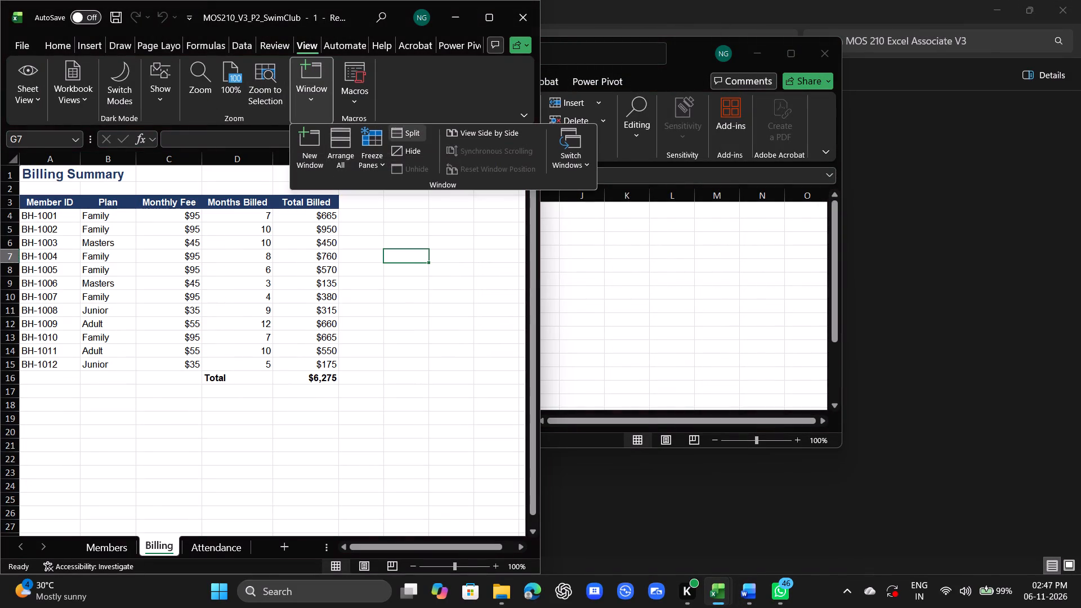
pyautogui.click(414, 133)
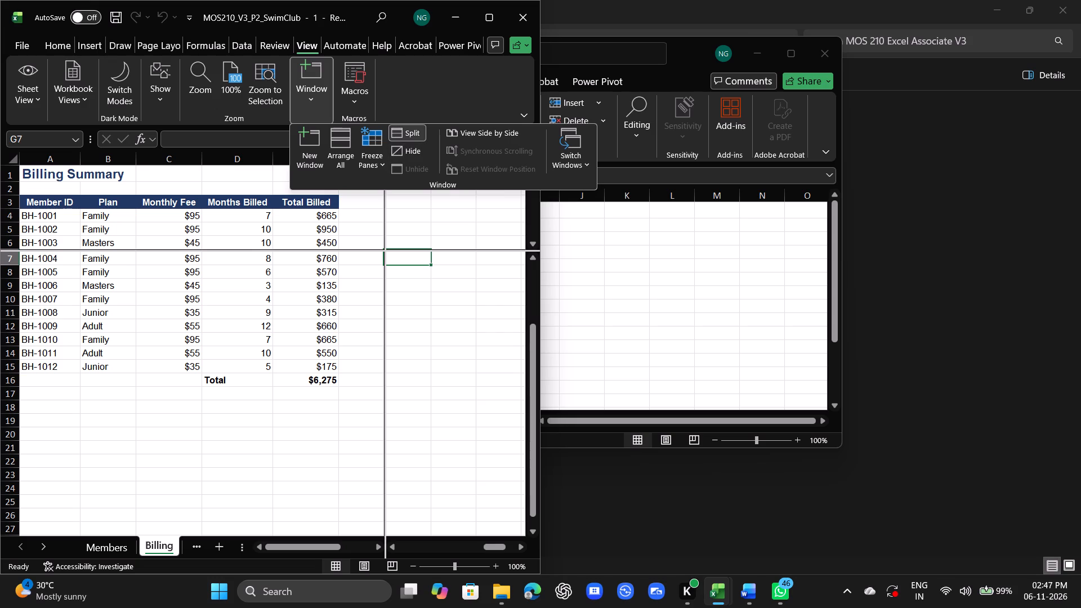
pyautogui.scroll(-4, 278, 288)
pyautogui.scroll(5, 278, 288)
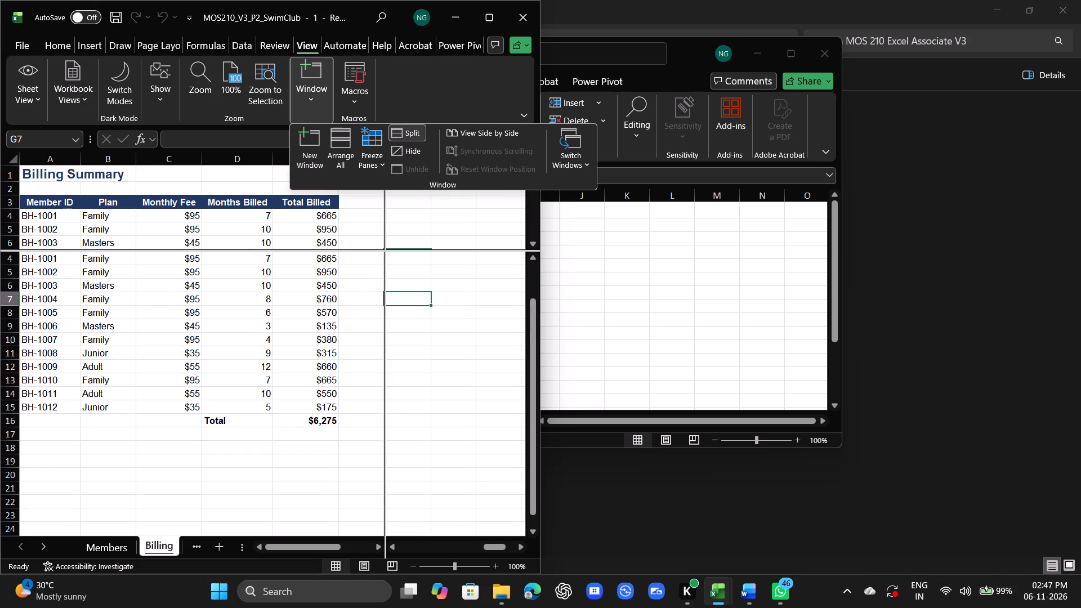
# Move the horizontal split on the Billing sheet down so that it sits just below row 13 of the upper pane.
pyautogui.click(381, 253)
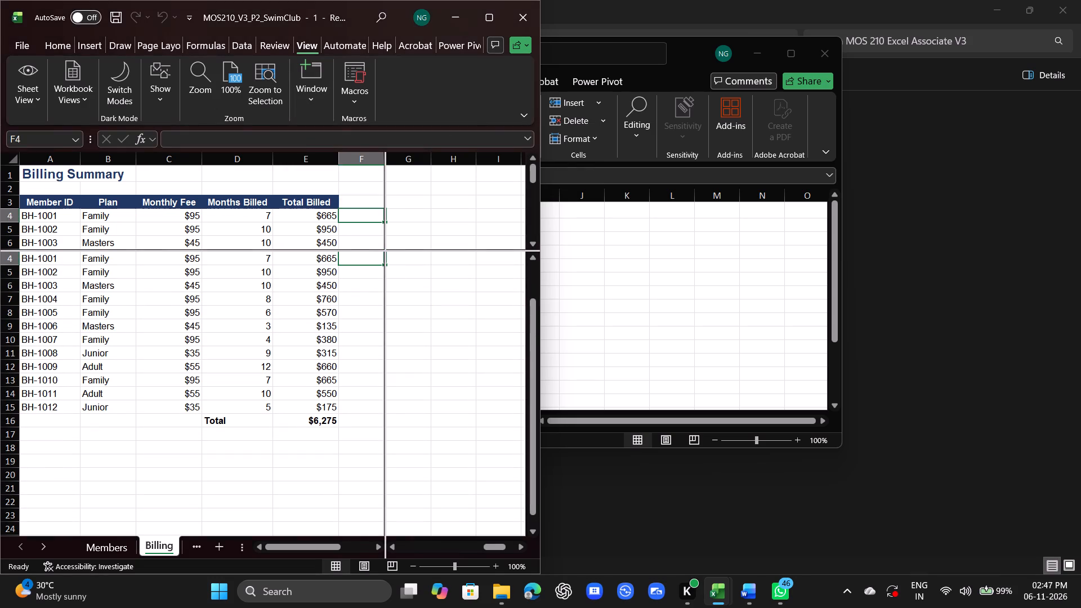
pyautogui.click(377, 256)
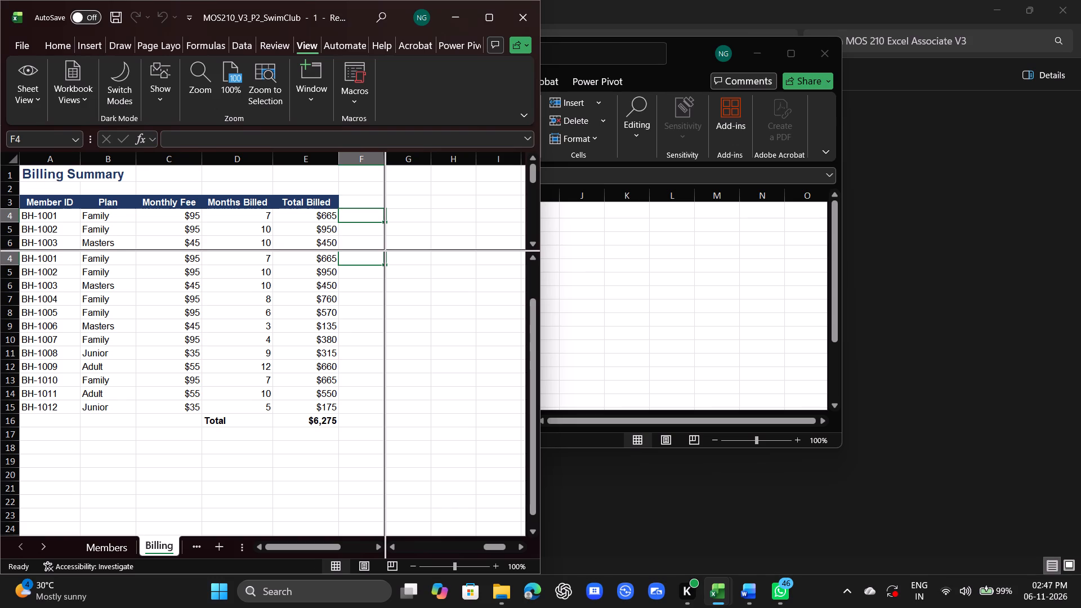
pyautogui.click(383, 248)
pyautogui.click(383, 248)
pyautogui.moveTo(386, 248); pyautogui.dragTo(380, 259)
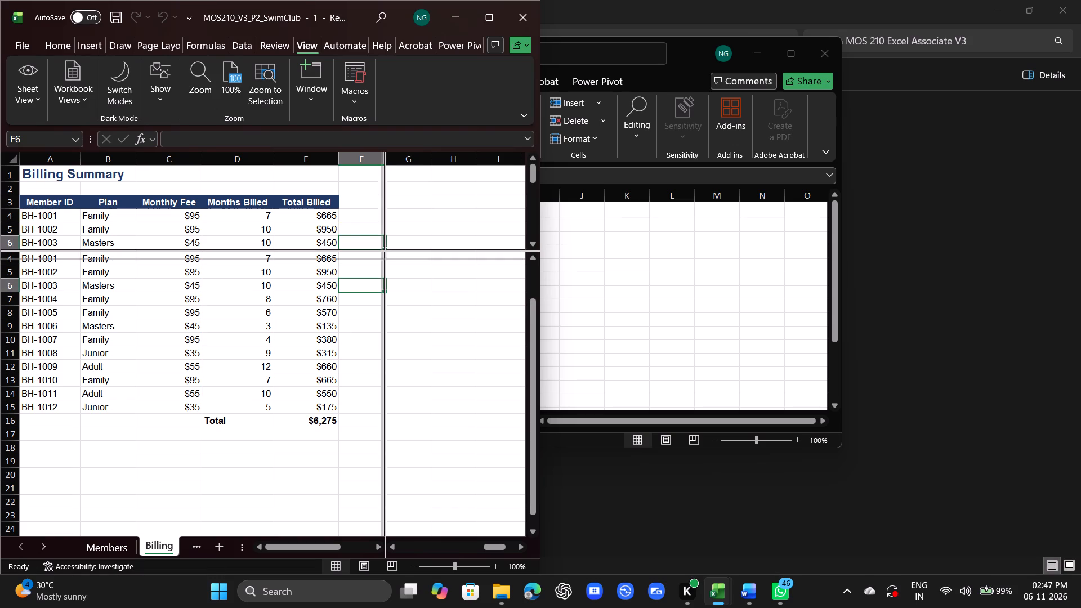
pyautogui.moveTo(380, 259); pyautogui.dragTo(370, 355)
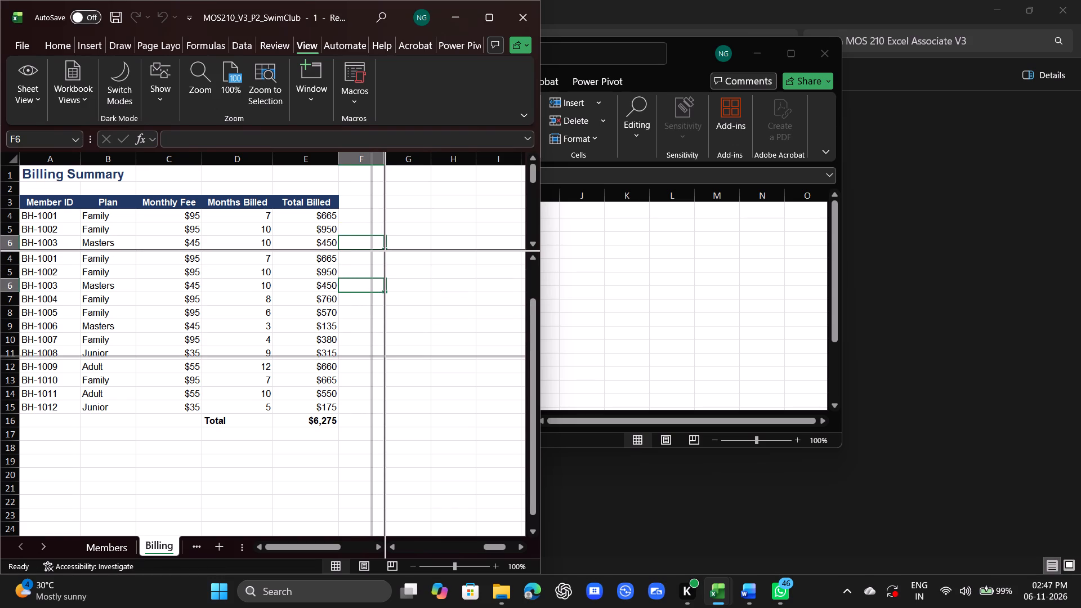
pyautogui.moveTo(370, 355); pyautogui.dragTo(379, 343)
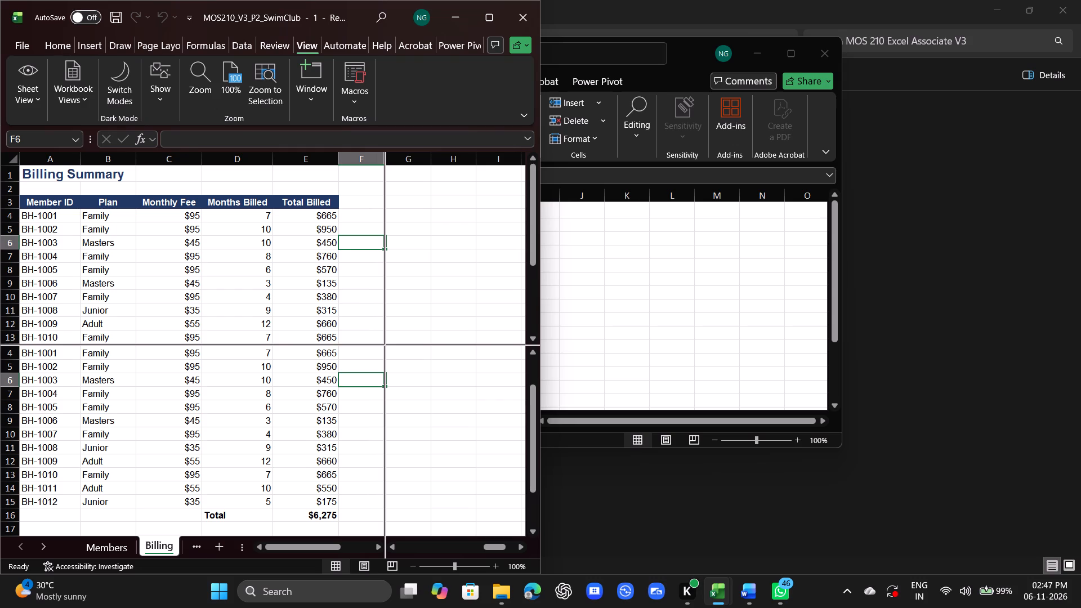
# Check how the upper pane of the split Billing sheet scrolls, and bring back the Word task list to reread task 2.
pyautogui.scroll(-2, 379, 342)
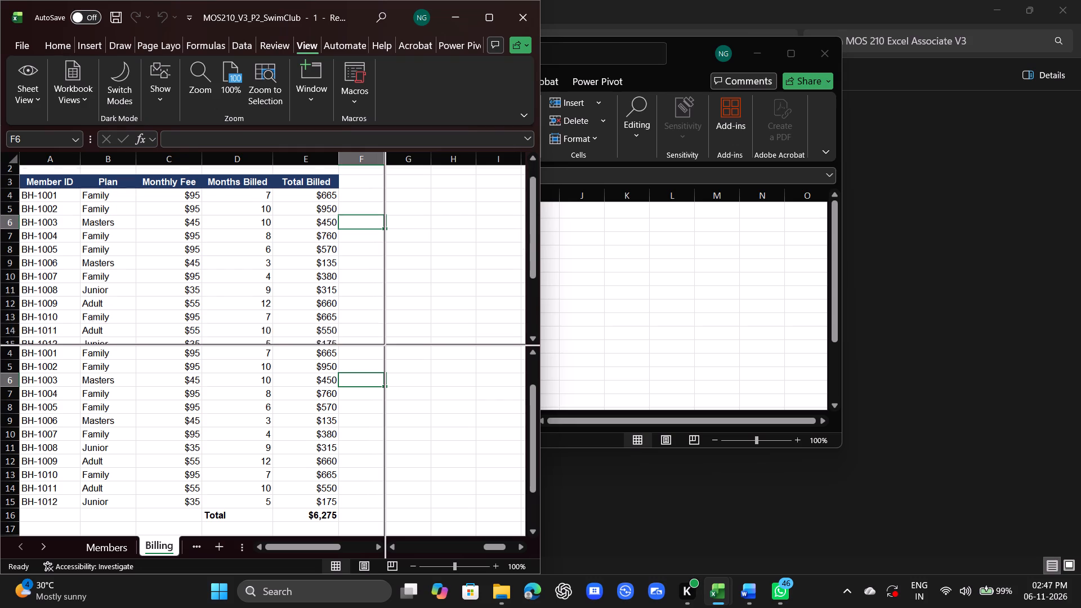
pyautogui.scroll(-6, 379, 342)
pyautogui.scroll(11, 379, 342)
pyautogui.scroll(-10, 379, 342)
pyautogui.scroll(10, 355, 347)
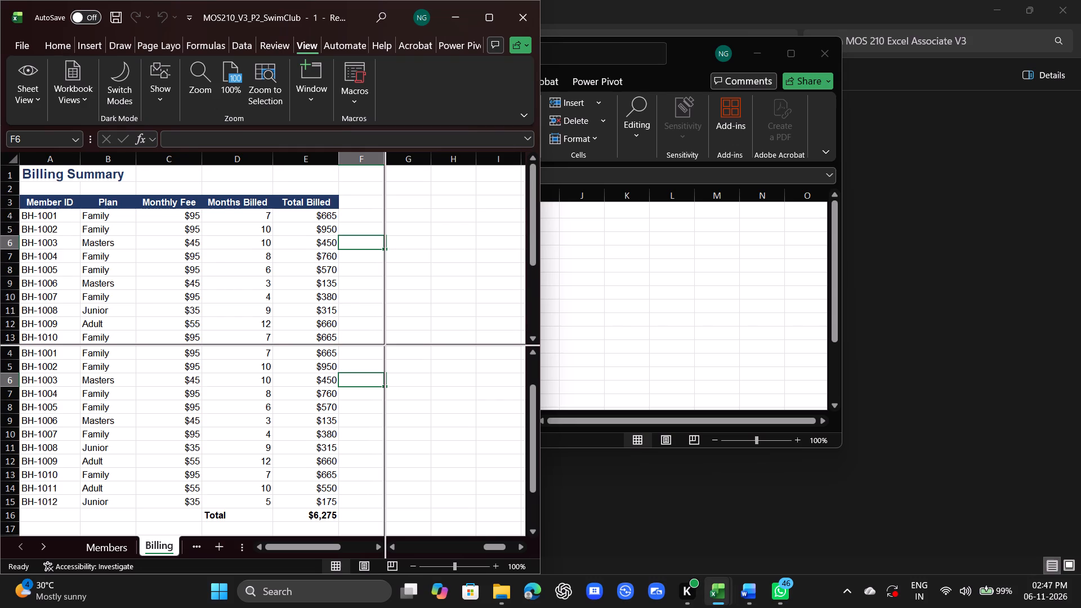
pyautogui.click(834, 523)
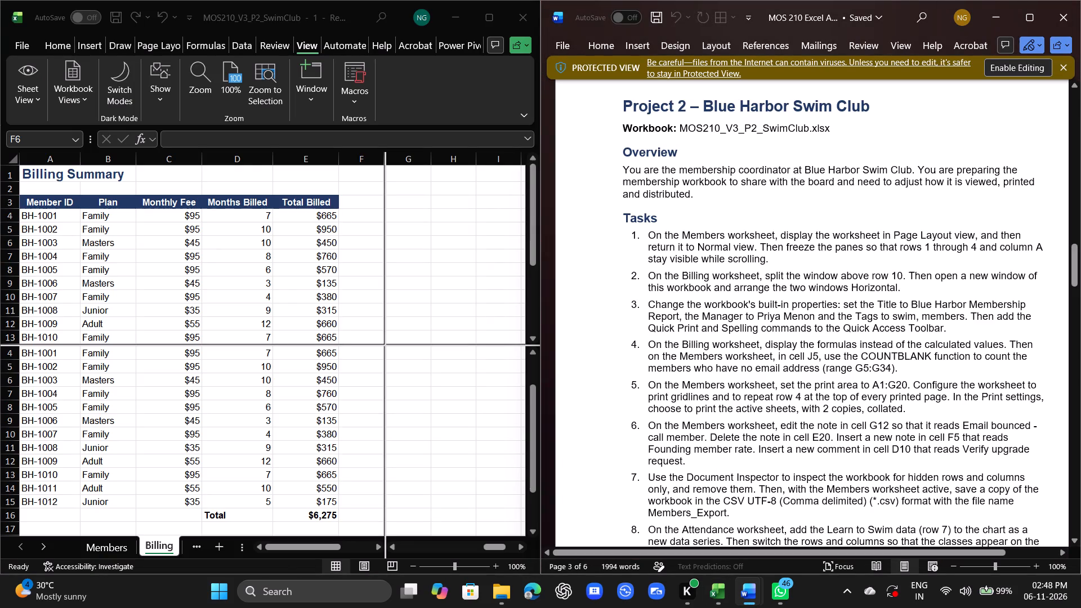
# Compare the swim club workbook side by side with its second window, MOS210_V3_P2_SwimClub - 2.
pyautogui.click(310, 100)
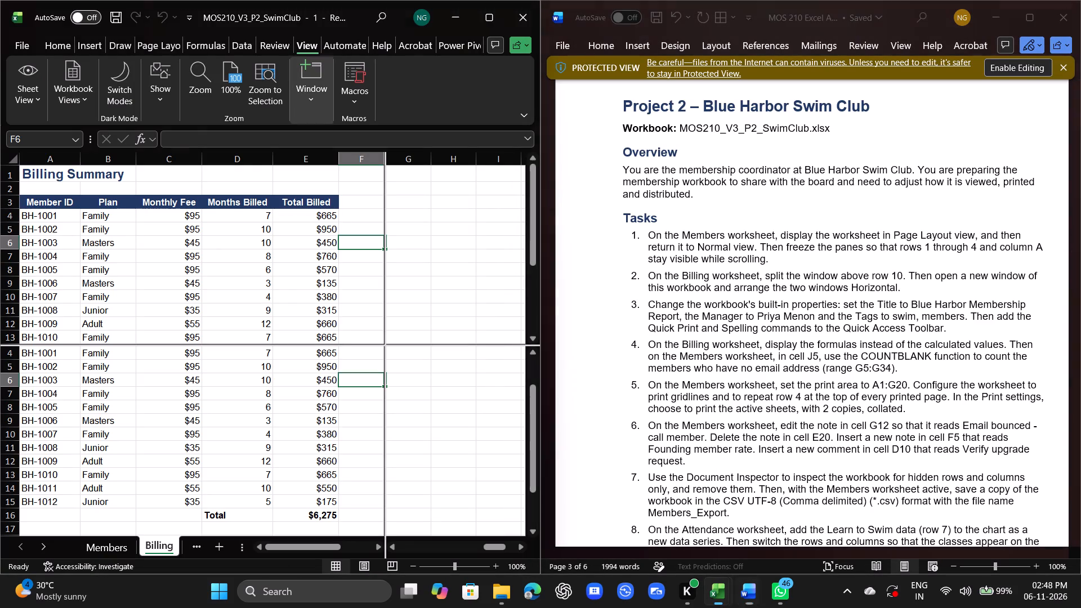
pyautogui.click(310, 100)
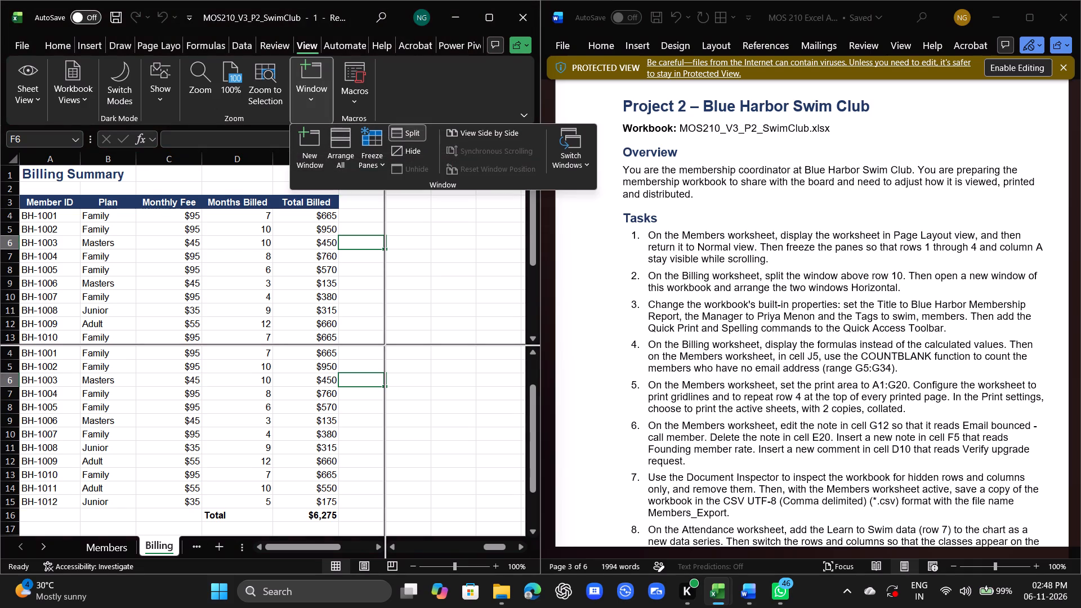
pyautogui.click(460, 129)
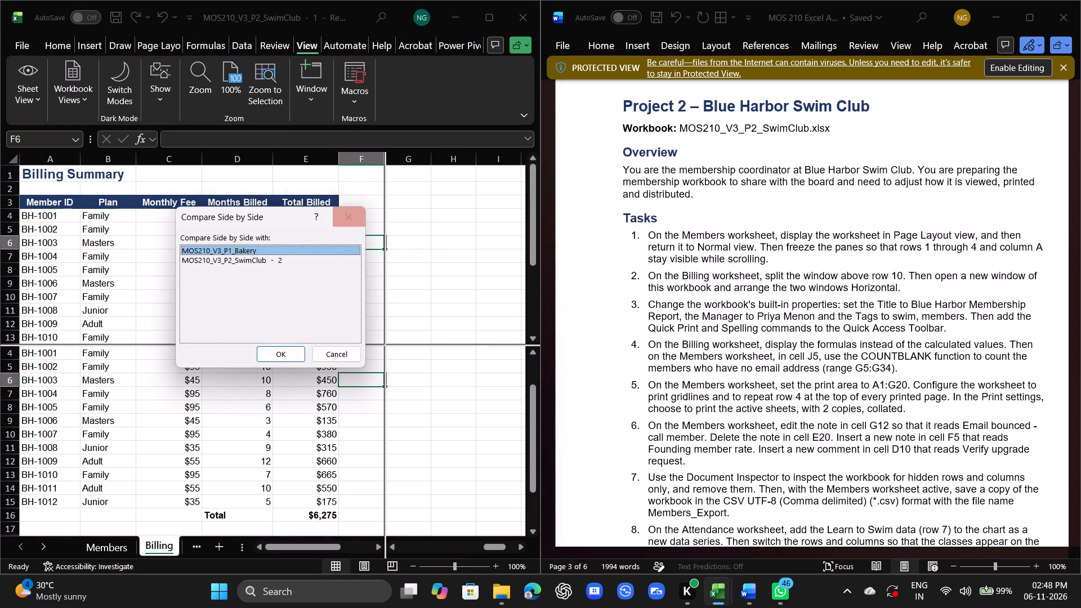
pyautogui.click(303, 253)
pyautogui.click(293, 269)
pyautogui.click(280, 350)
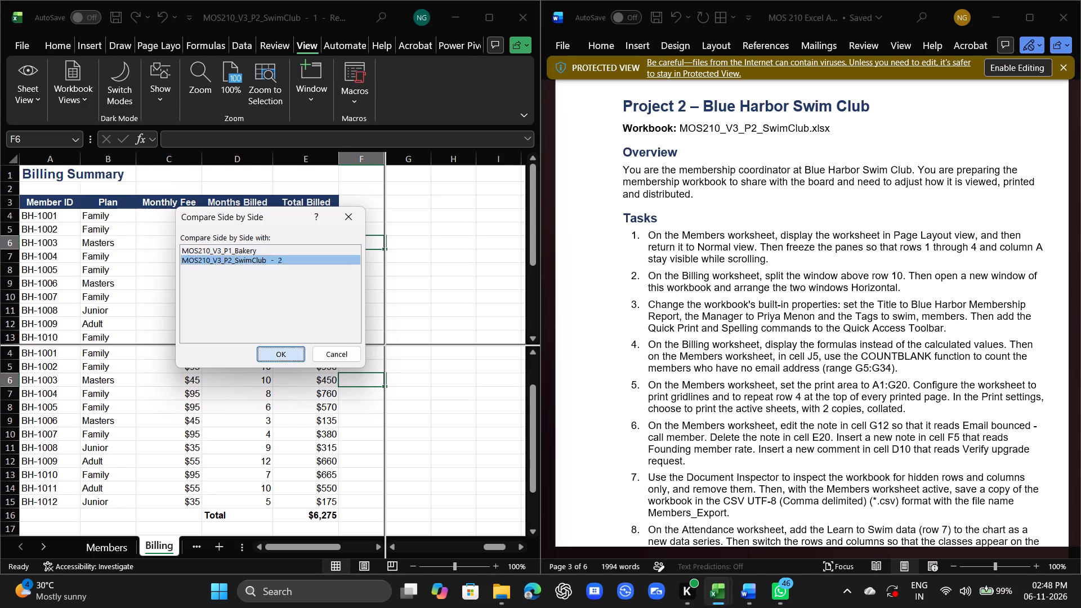
# Check how the Billing sheets scroll together in the two compared windows, and reread task 2 in the Word task list.
pyautogui.scroll(-7, 550, 285)
pyautogui.scroll(8, 550, 285)
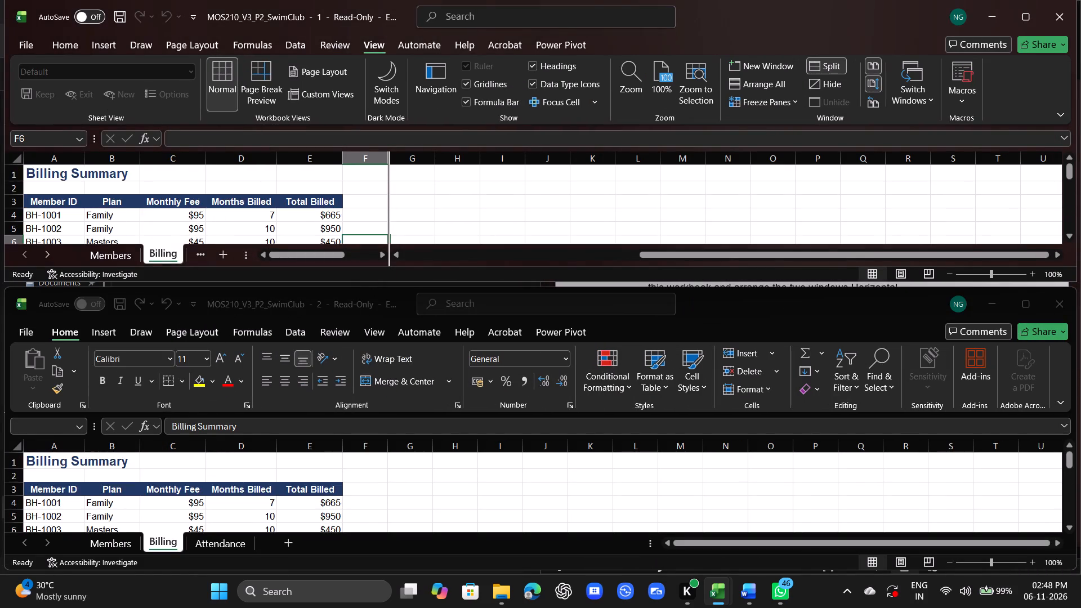
pyautogui.scroll(-8, 550, 285)
pyautogui.scroll(7, 550, 285)
pyautogui.scroll(-5, 550, 284)
pyautogui.scroll(4, 550, 284)
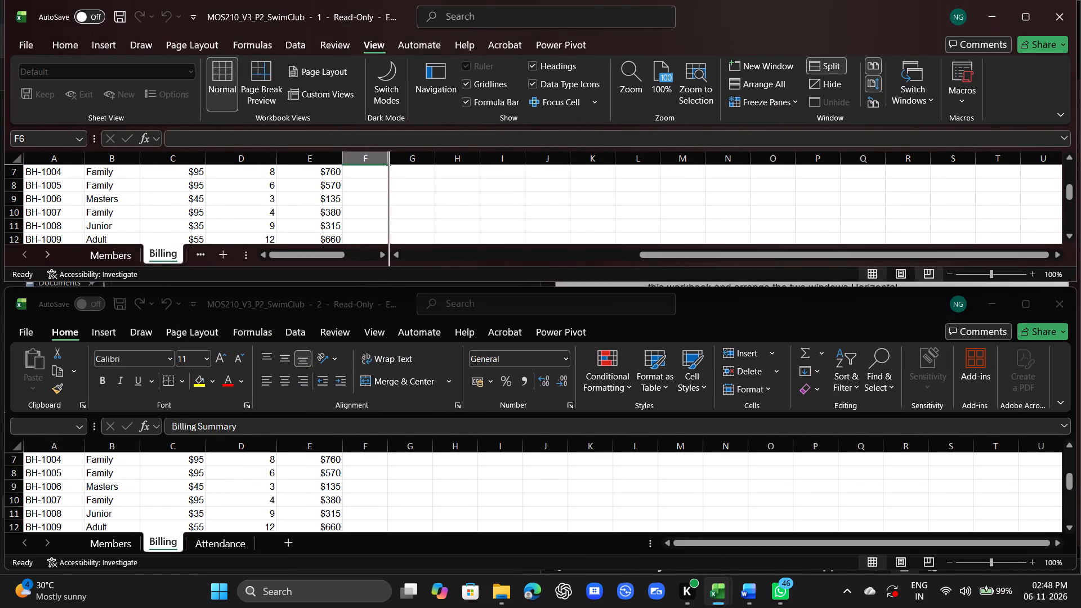
pyautogui.scroll(-5, 758, 435)
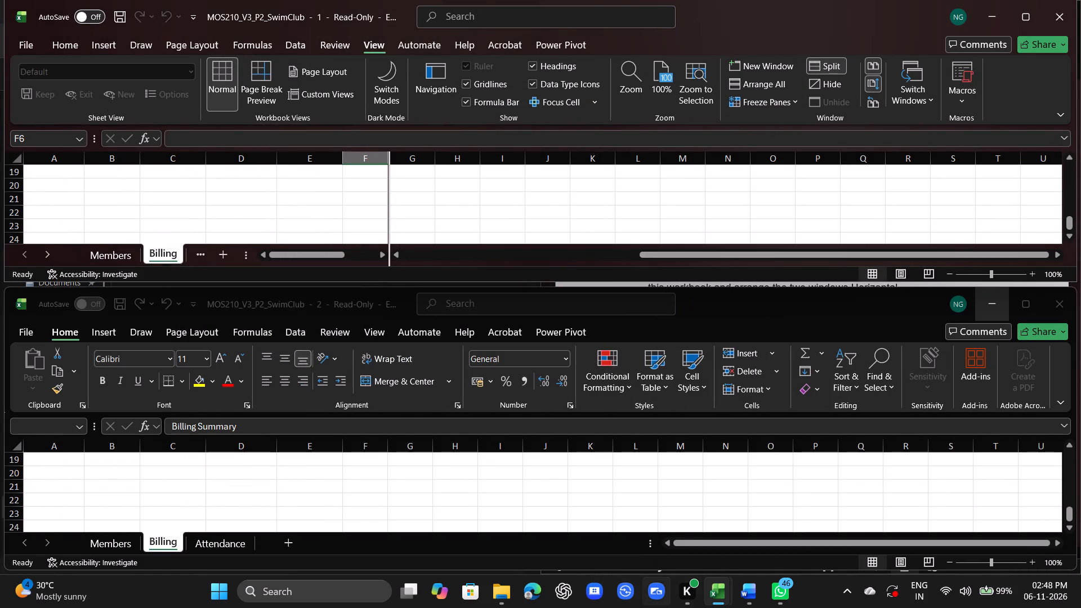
pyautogui.click(746, 581)
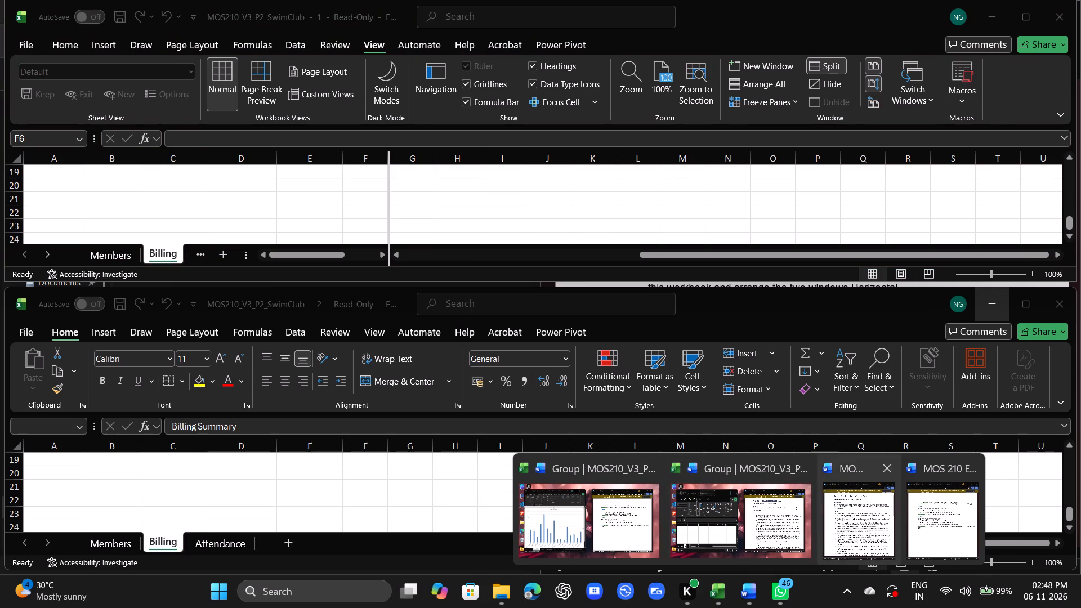
pyautogui.click(860, 548)
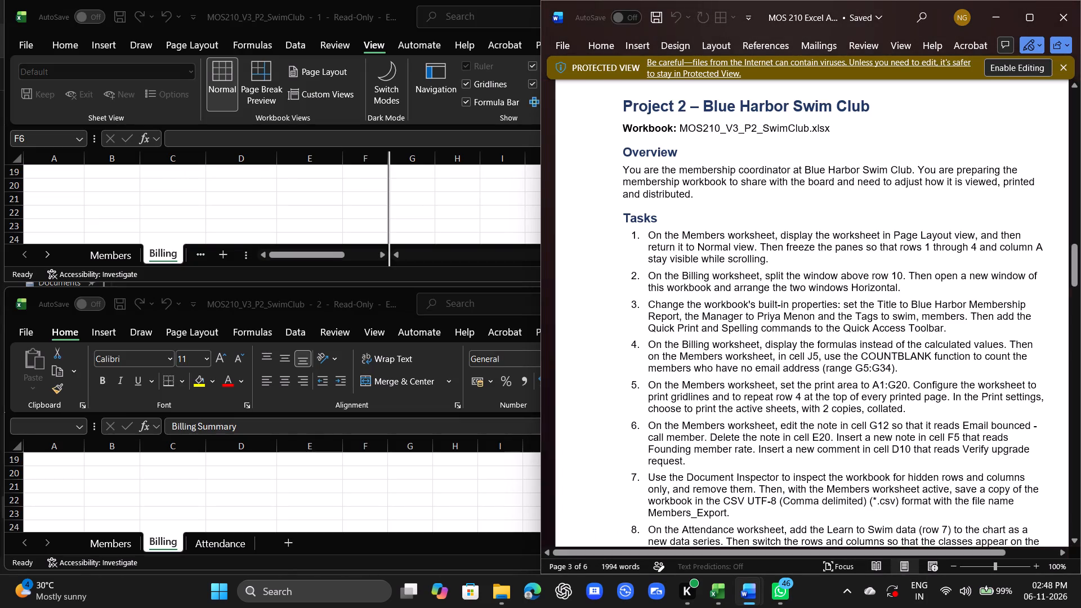
pyautogui.click(452, 203)
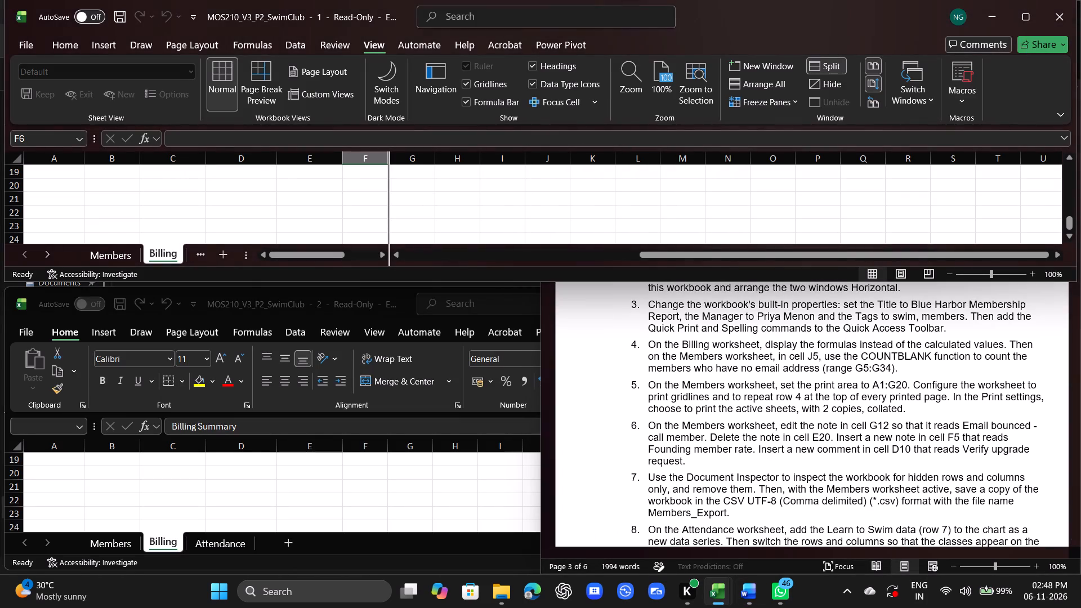
pyautogui.click(444, 506)
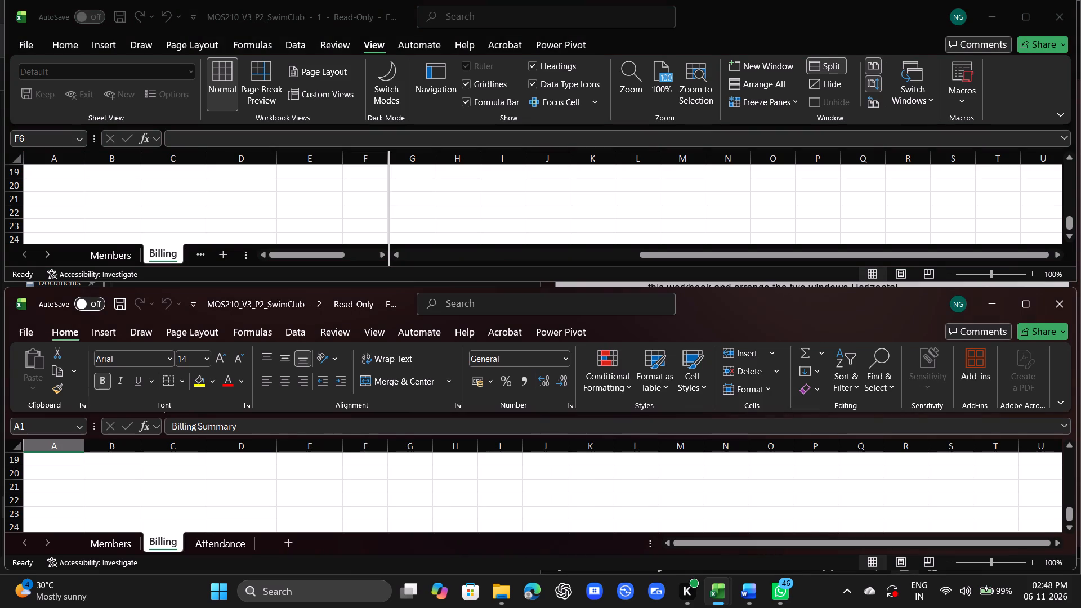
# Close the second window of the swim club workbook and maximize the remaining one.
pyautogui.click(1057, 310)
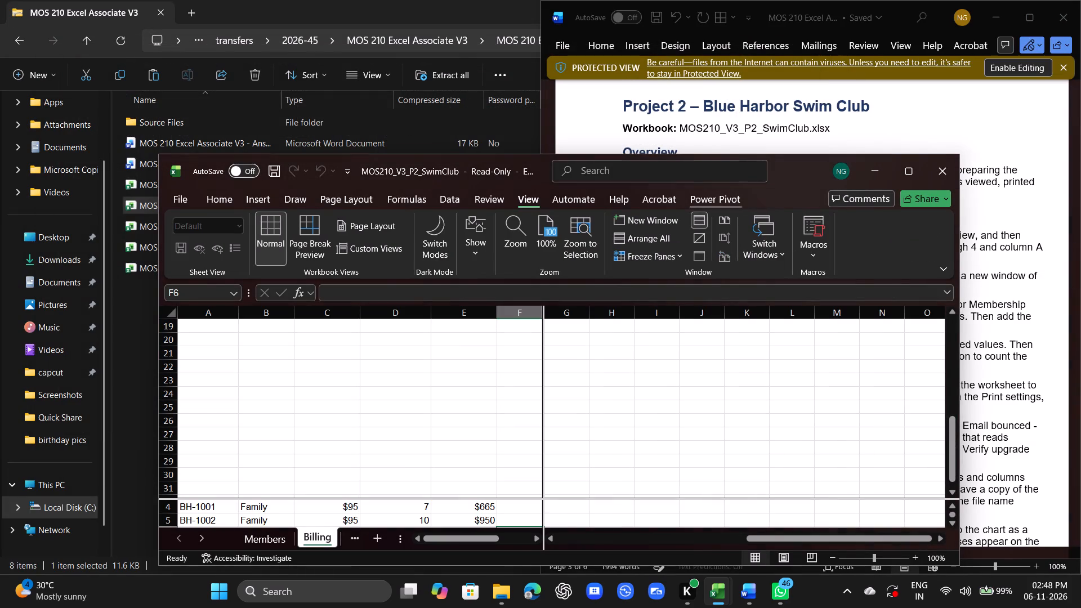
pyautogui.click(910, 171)
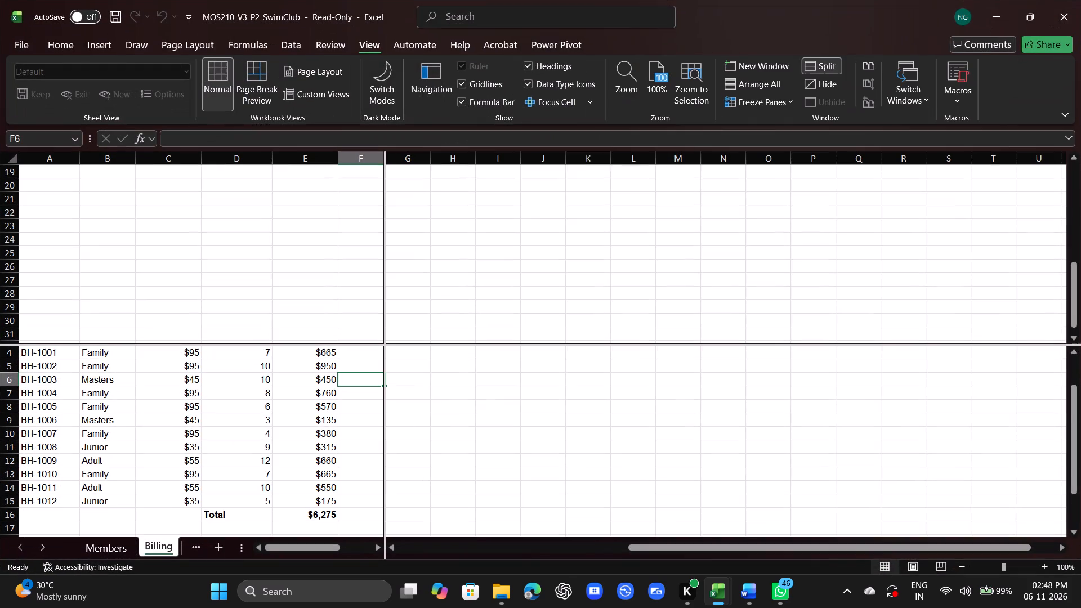
# Remove the split from the Billing sheet and return to its first rows.
pyautogui.scroll(-7, 380, 294)
pyautogui.scroll(8, 388, 318)
pyautogui.scroll(6, 293, 176)
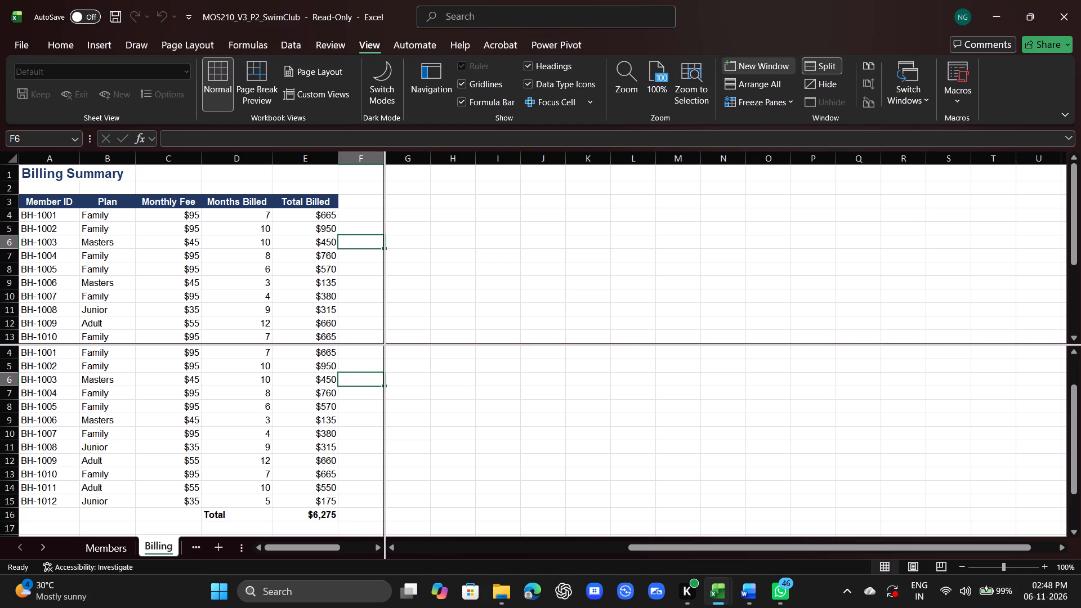
pyautogui.click(806, 63)
pyautogui.scroll(7, 397, 252)
pyautogui.scroll(-7, 397, 252)
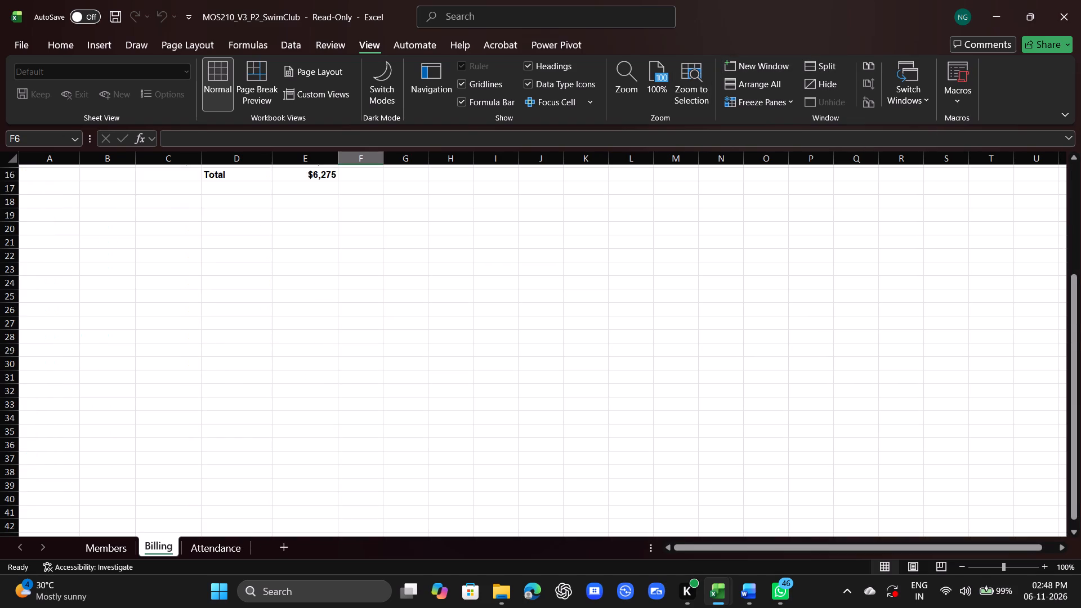
pyautogui.scroll(-2, 397, 252)
pyautogui.scroll(9, 397, 252)
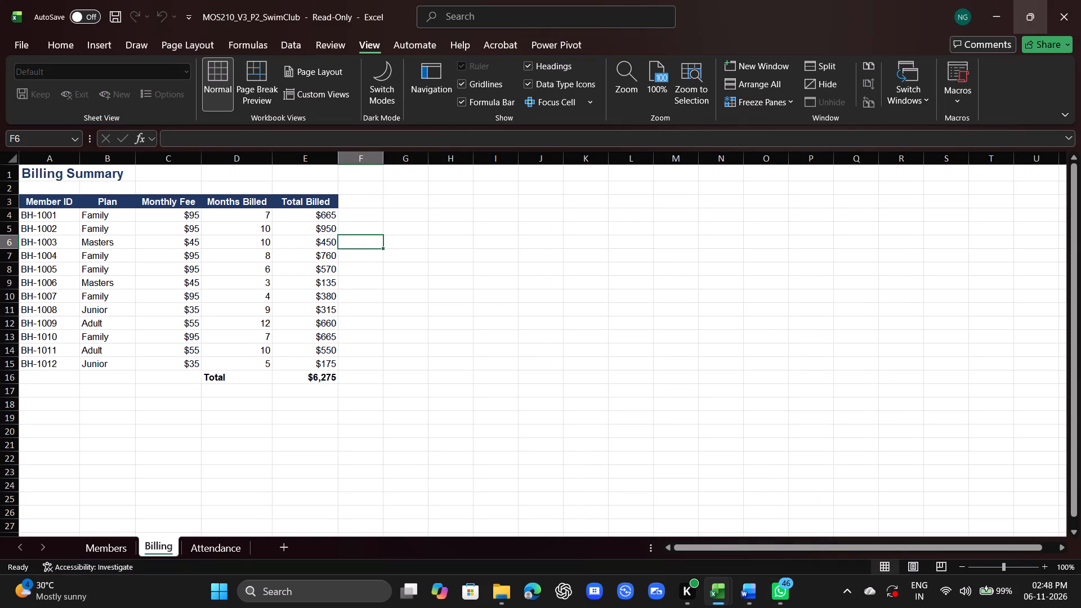
# Put the workbook back beside the Word task list and switch to the Members sheet.
pyautogui.click(966, 50)
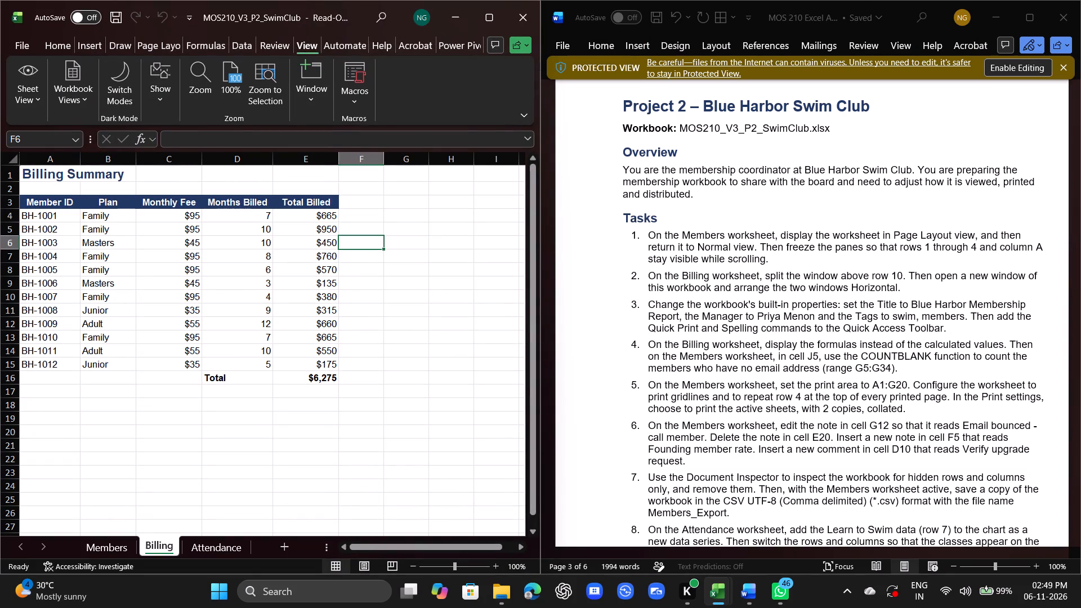
pyautogui.scroll(7, 228, 409)
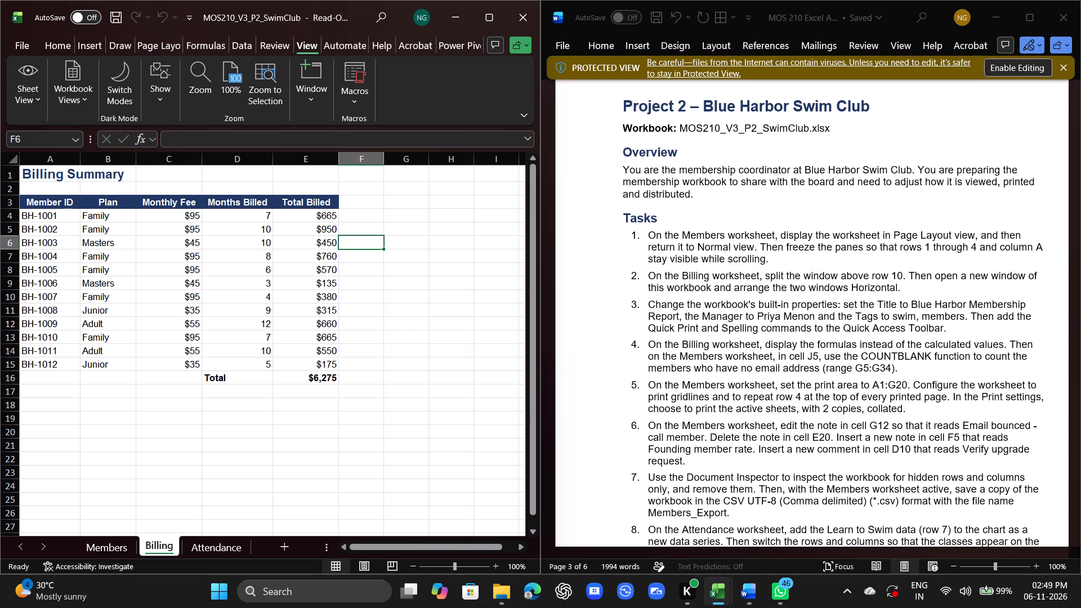
pyautogui.click(97, 553)
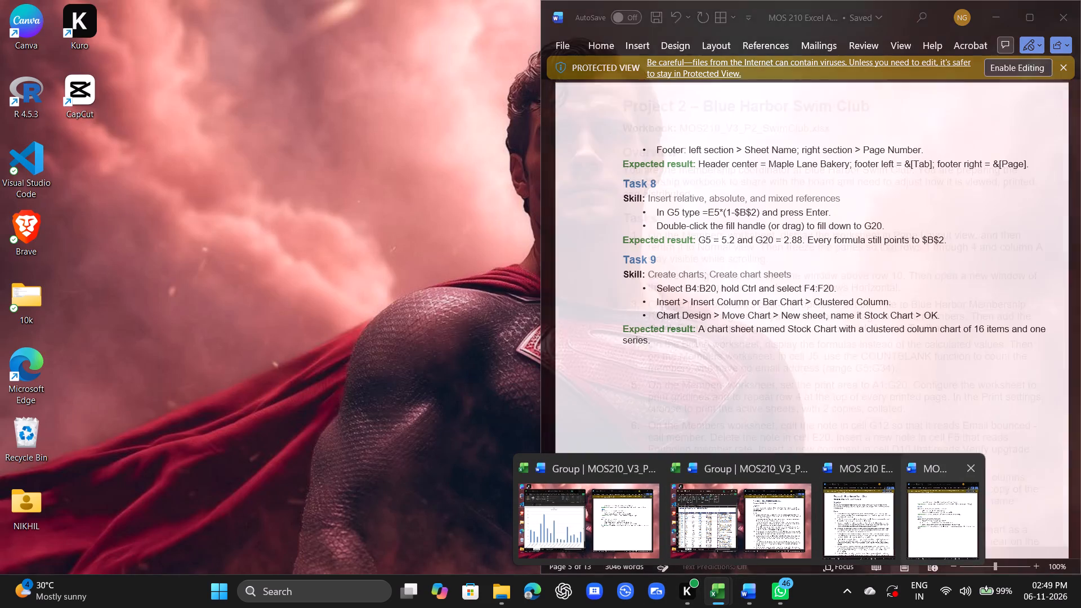
# Tile the Word answer key with the workbook and task list, and look up its Project 2 Task 2 instructions.
pyautogui.click(910, 510)
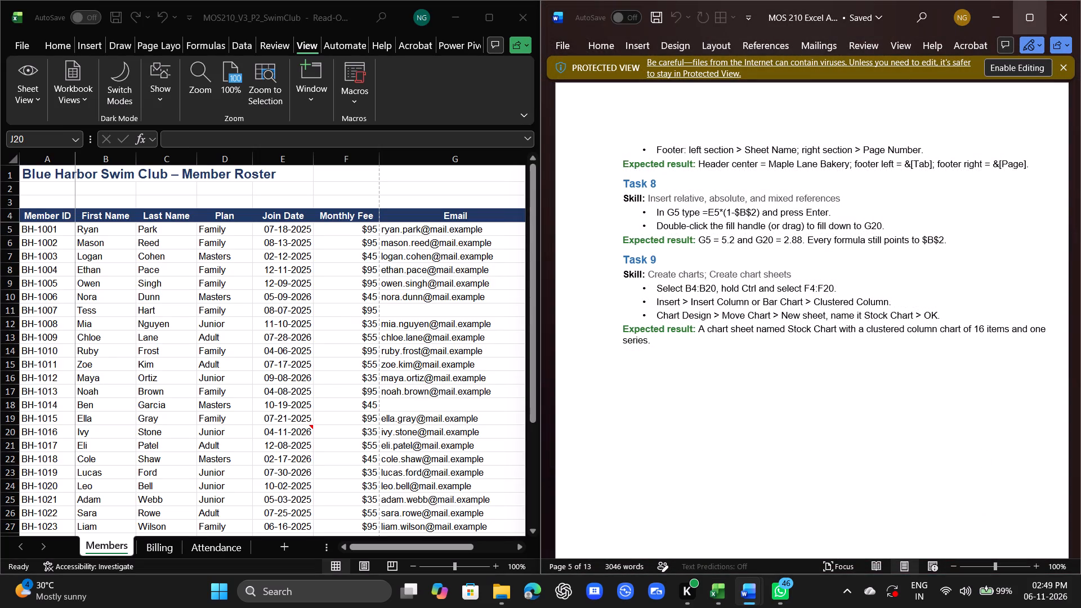
pyautogui.click(1015, 38)
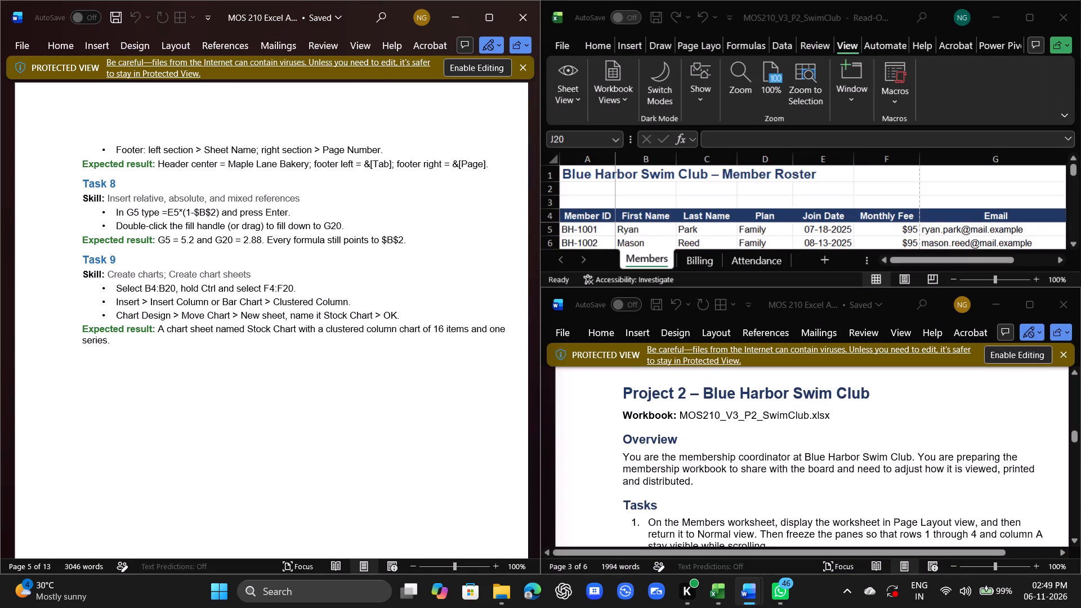
pyautogui.scroll(6, 337, 217)
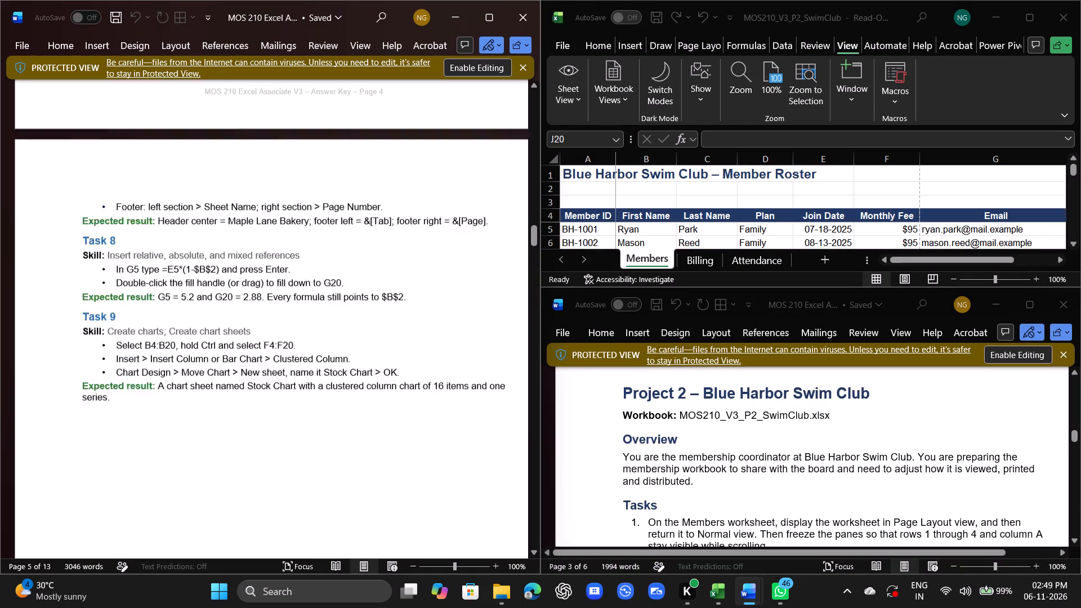
pyautogui.scroll(-13, 337, 217)
pyautogui.scroll(-4, 723, 223)
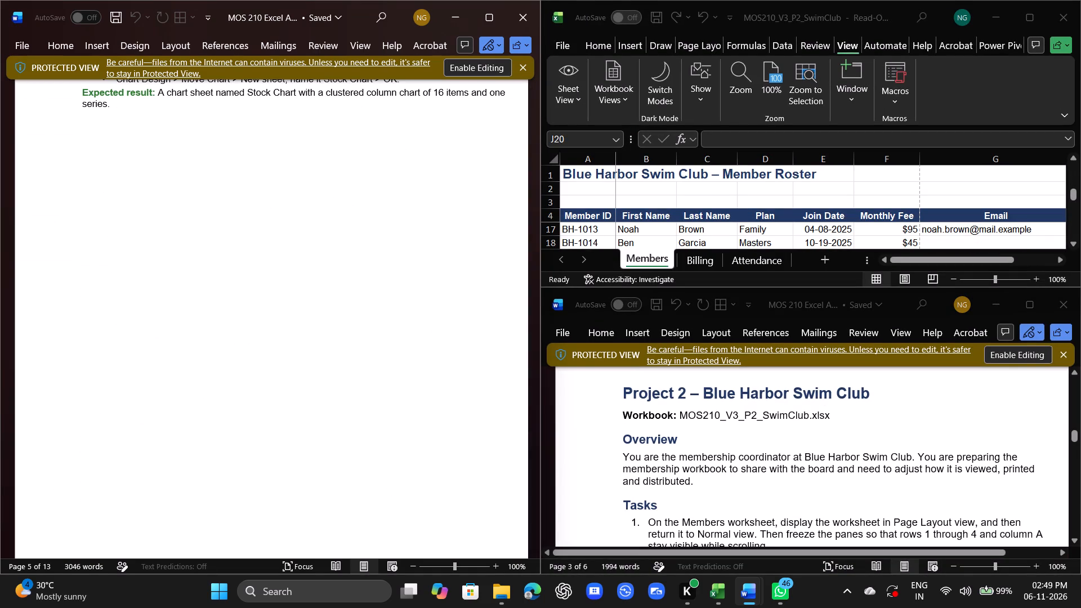
pyautogui.moveTo(813, 285); pyautogui.dragTo(815, 292)
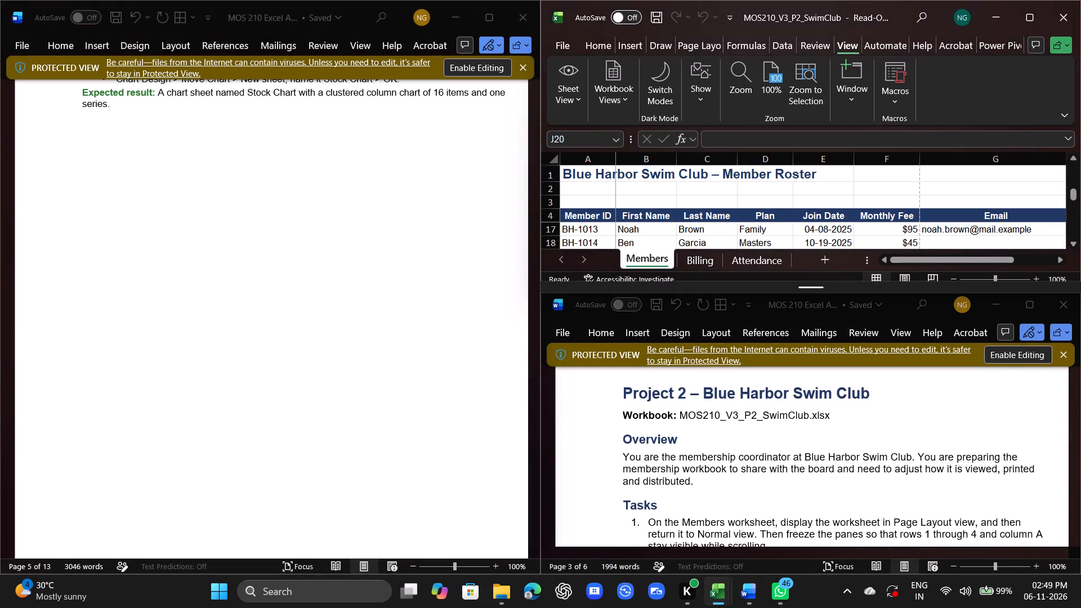
pyautogui.moveTo(815, 292); pyautogui.dragTo(823, 305)
pyautogui.moveTo(801, 286); pyautogui.dragTo(790, 323)
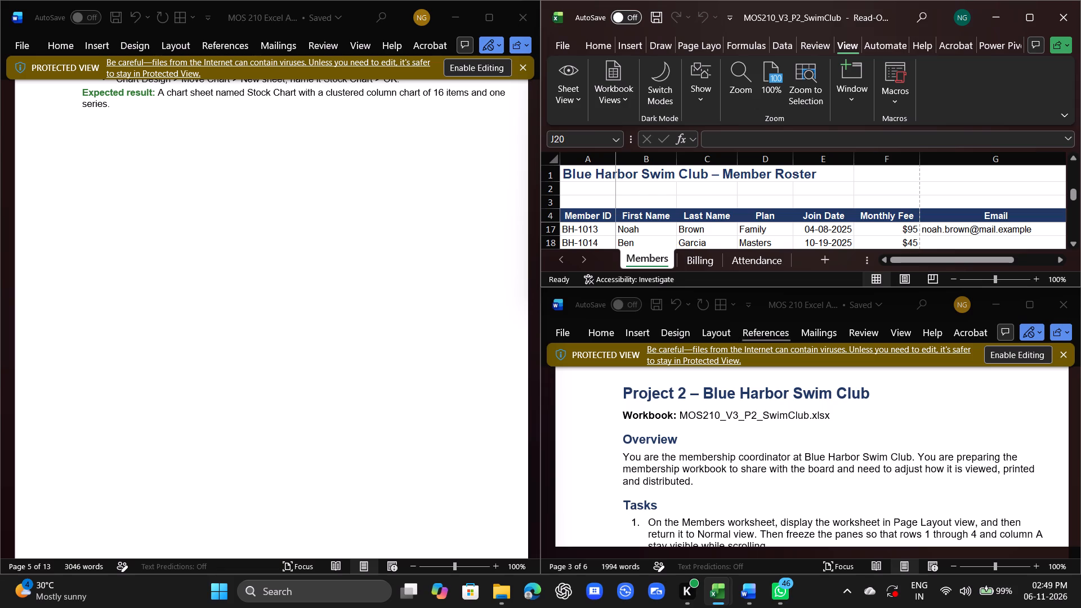
pyautogui.scroll(-16, 314, 245)
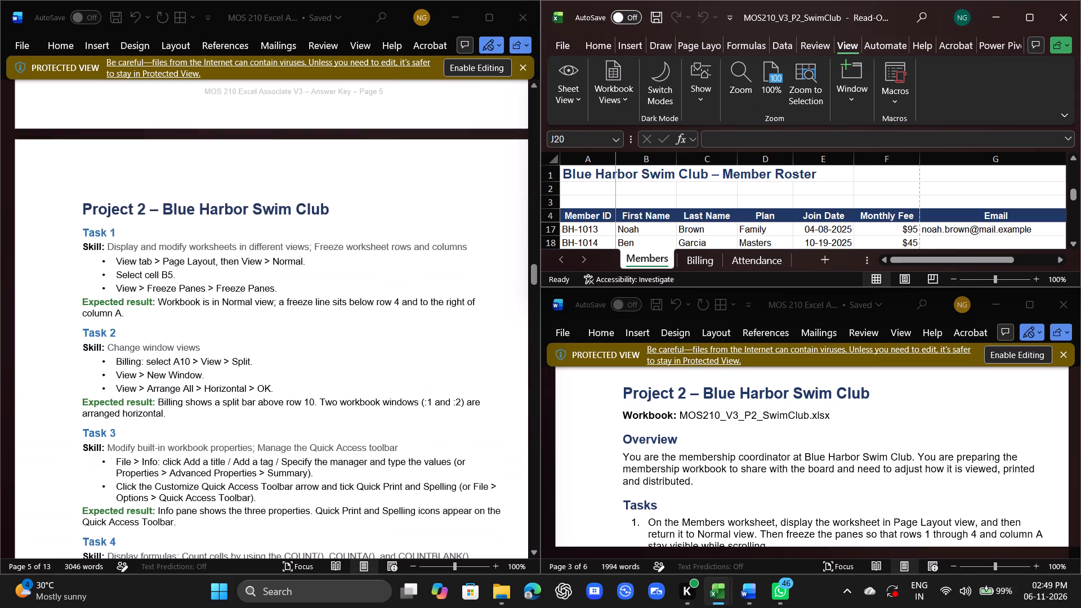
pyautogui.scroll(-6, 306, 237)
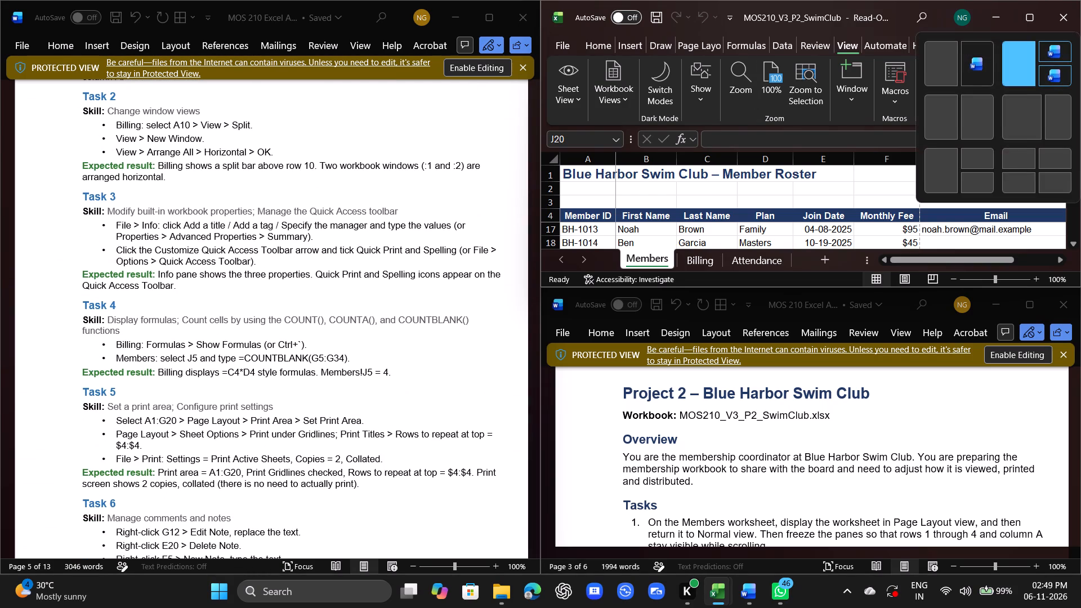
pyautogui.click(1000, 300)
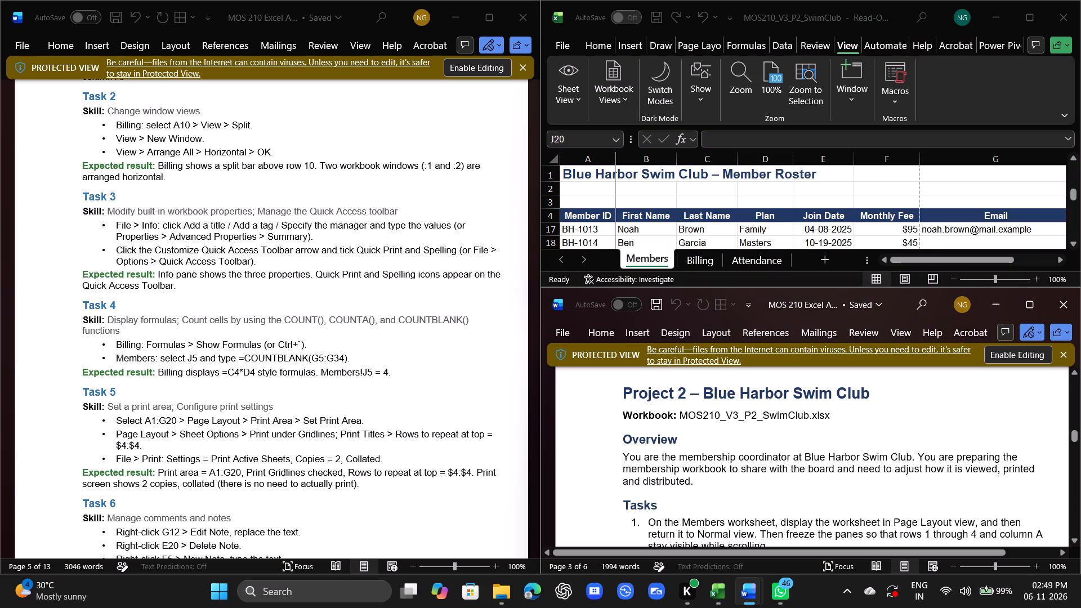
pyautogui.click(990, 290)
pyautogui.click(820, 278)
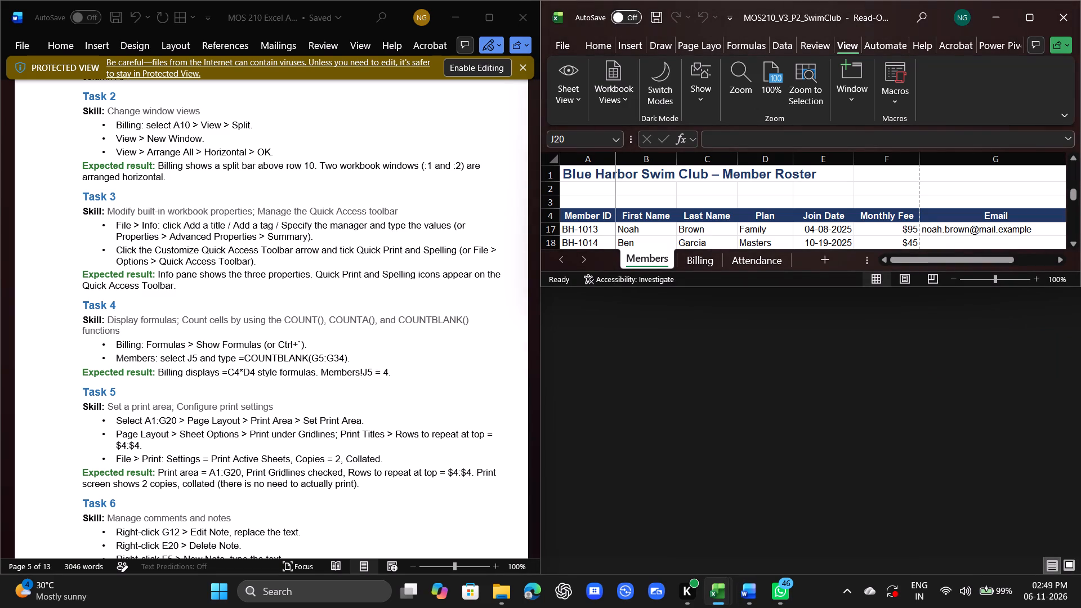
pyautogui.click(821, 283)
# Arrange only the workbook and the Word task list side by side and read through the Project 2 tasks.
pyautogui.click(945, 47)
pyautogui.scroll(-1, 574, 167)
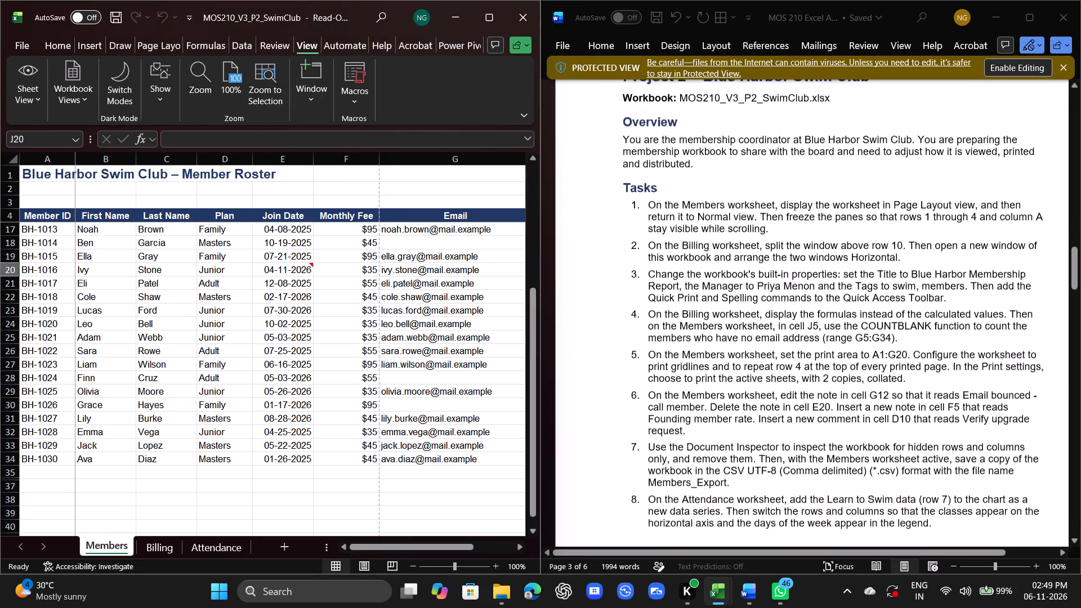
pyautogui.scroll(-7, 740, 225)
# Put away the Word task list, reopen the answer key and tile it above the swim club workbook.
pyautogui.click(986, 26)
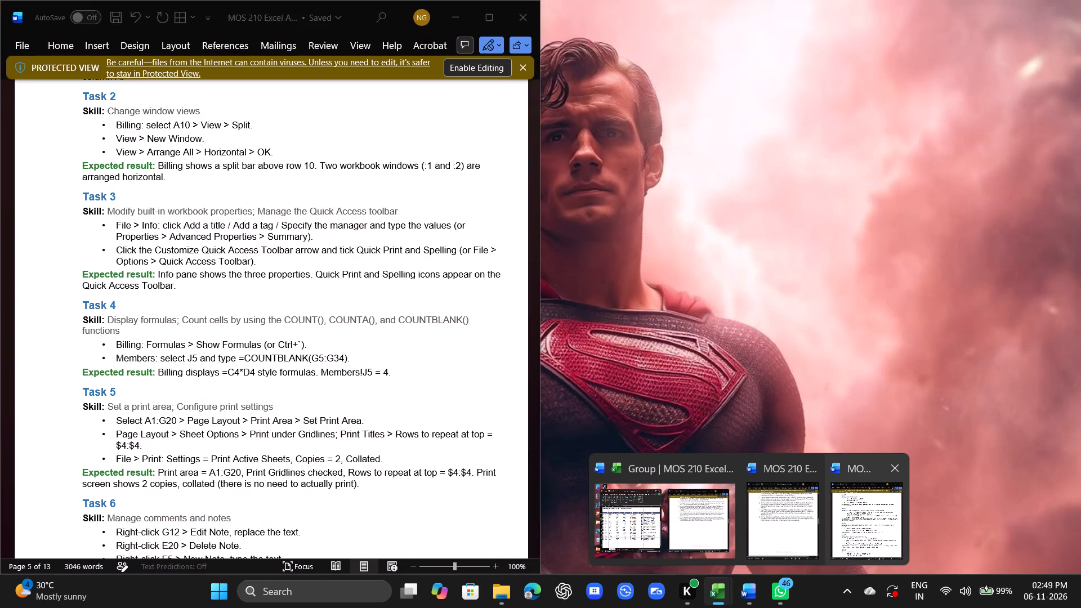
pyautogui.click(868, 525)
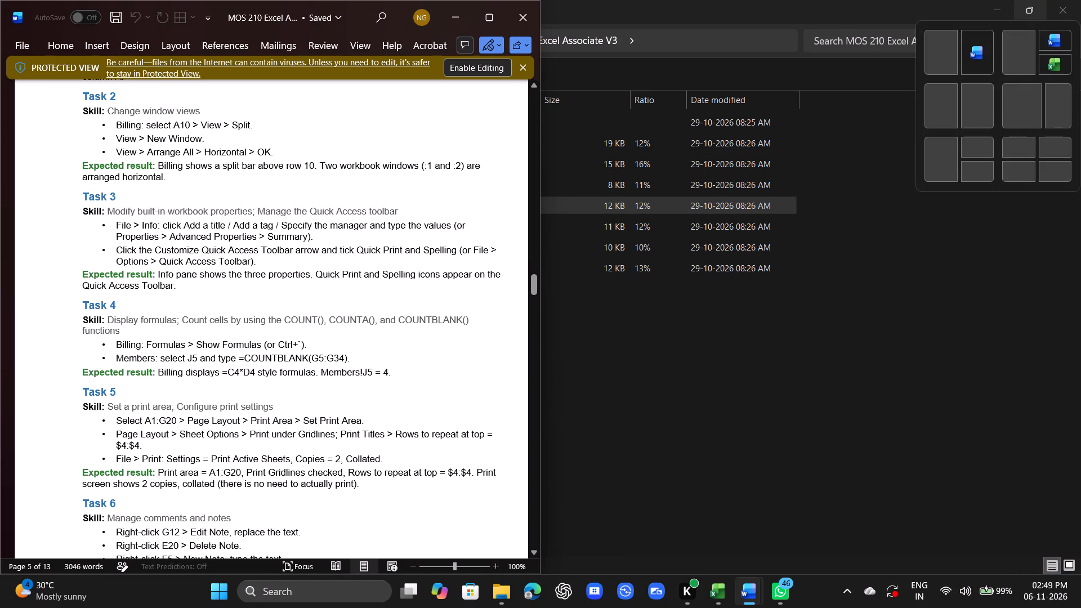
pyautogui.click(1021, 41)
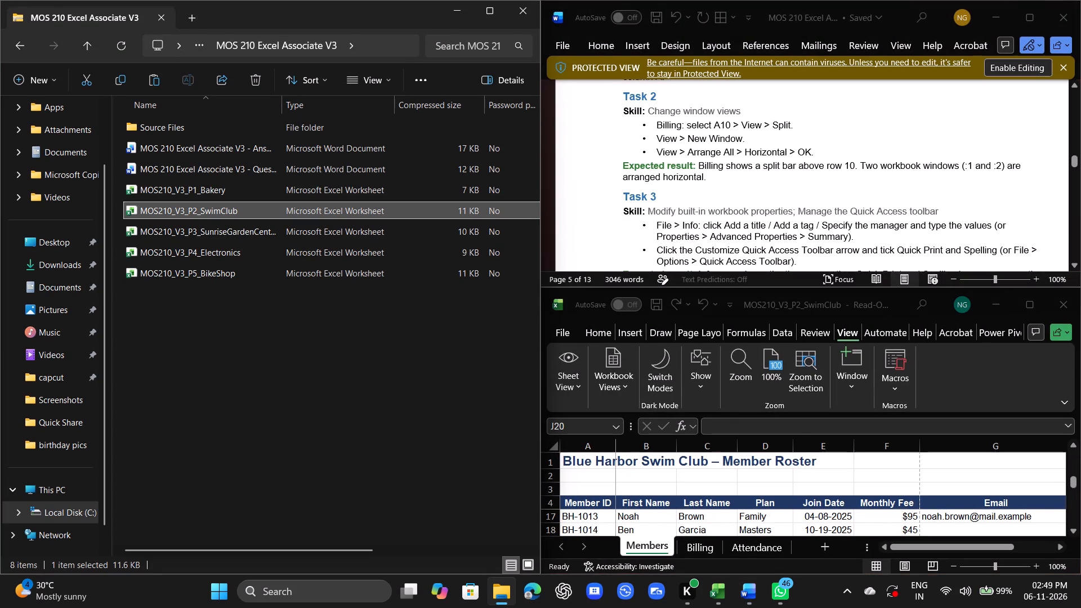
# Put away the file explorer, maximize the swim club workbook and bring the Word answer key in front of it.
pyautogui.click(455, 8)
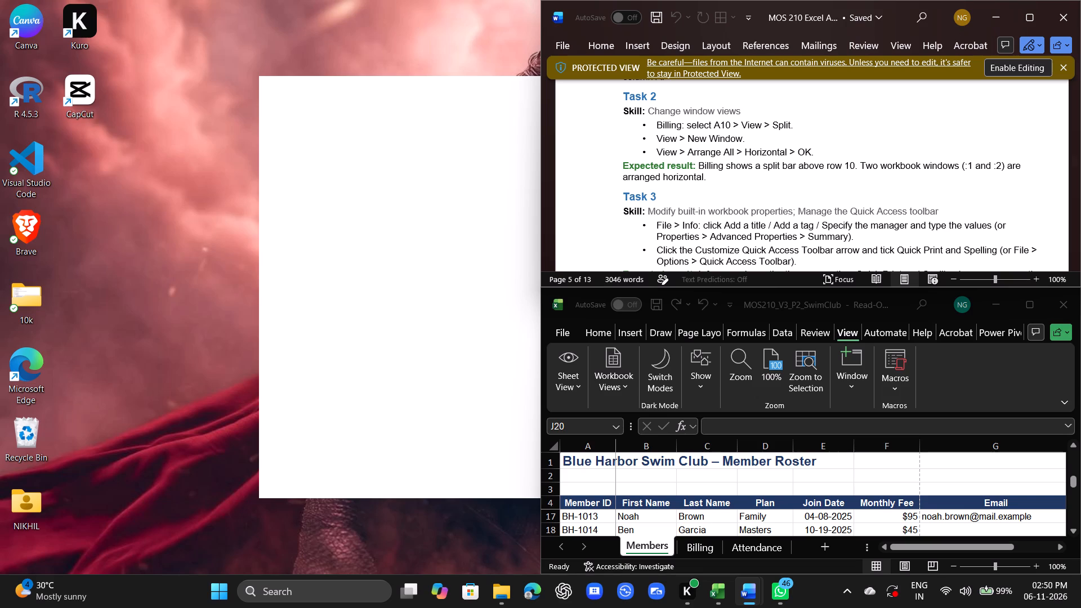
pyautogui.click(1020, 314)
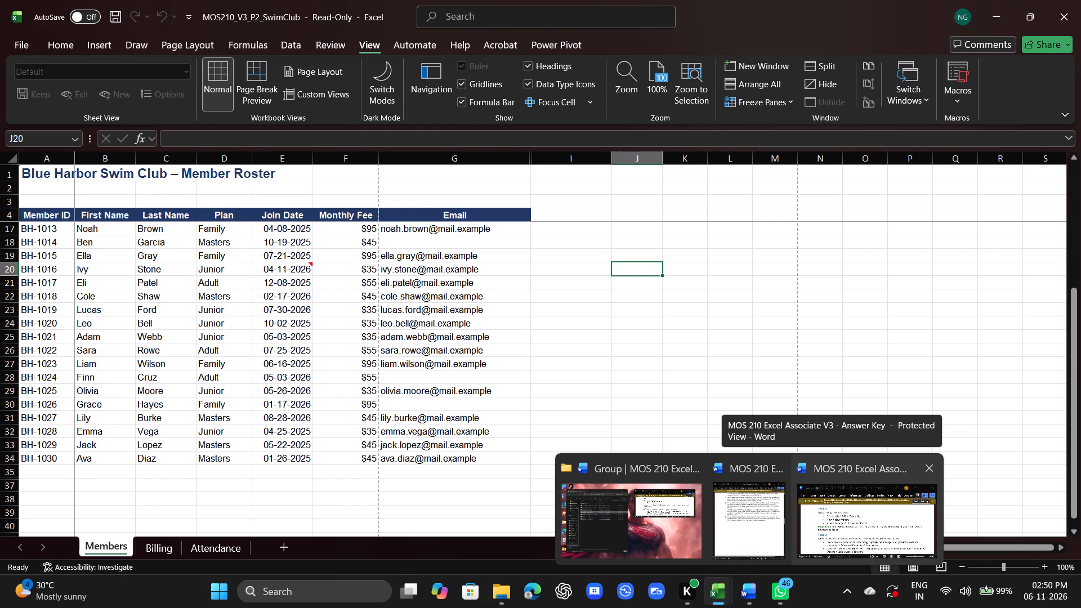
pyautogui.click(867, 498)
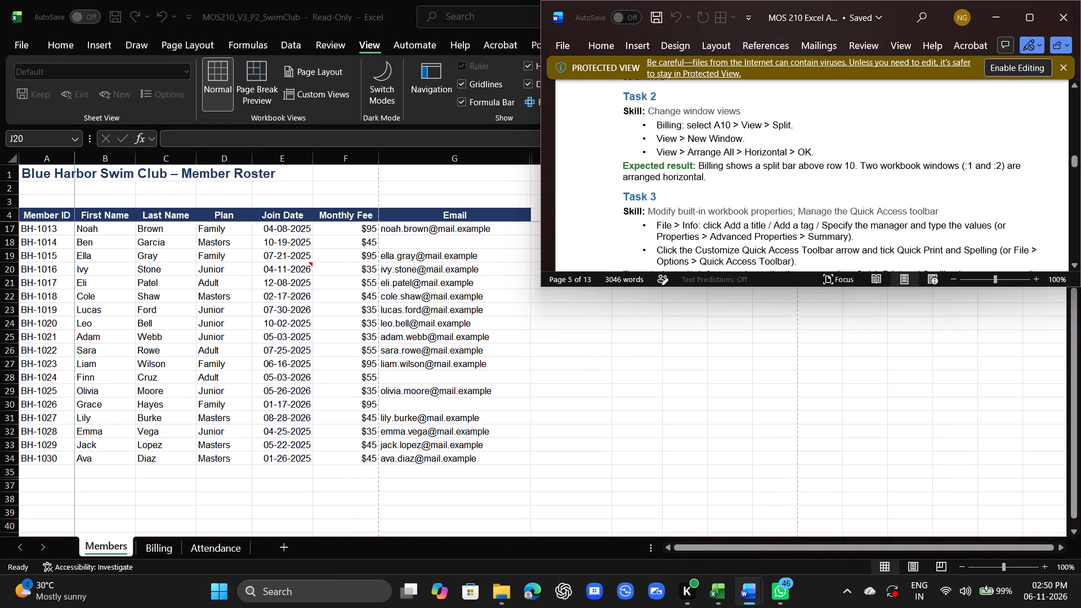
# Read through the answer key's Project 2 instructions from Task 2 to Task 7, then go back to Task 3.
pyautogui.scroll(-7, 489, 404)
pyautogui.scroll(14, 353, 374)
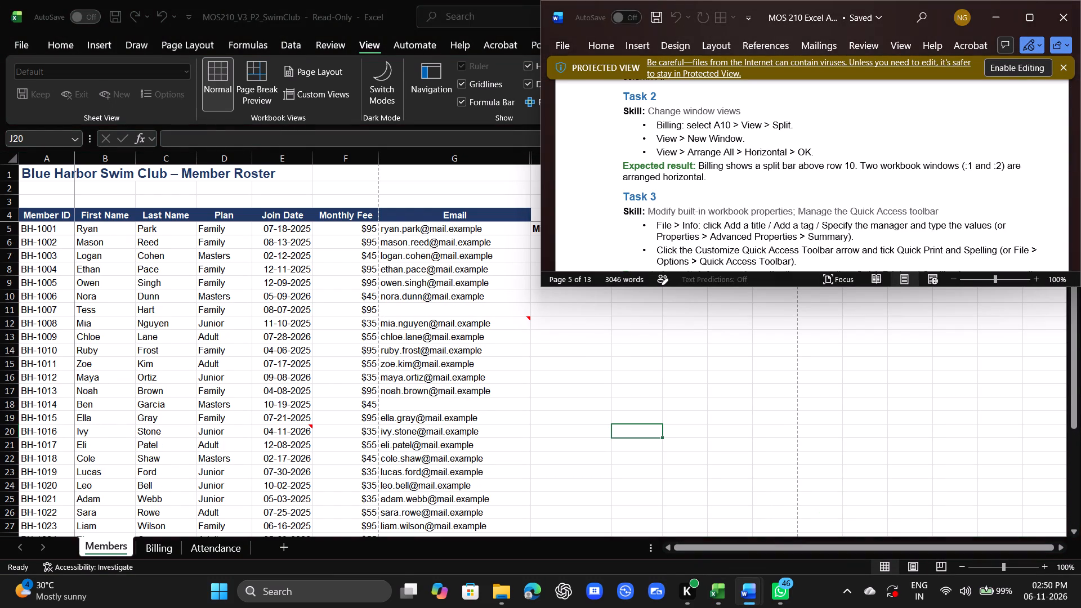
pyautogui.scroll(-1, 759, 185)
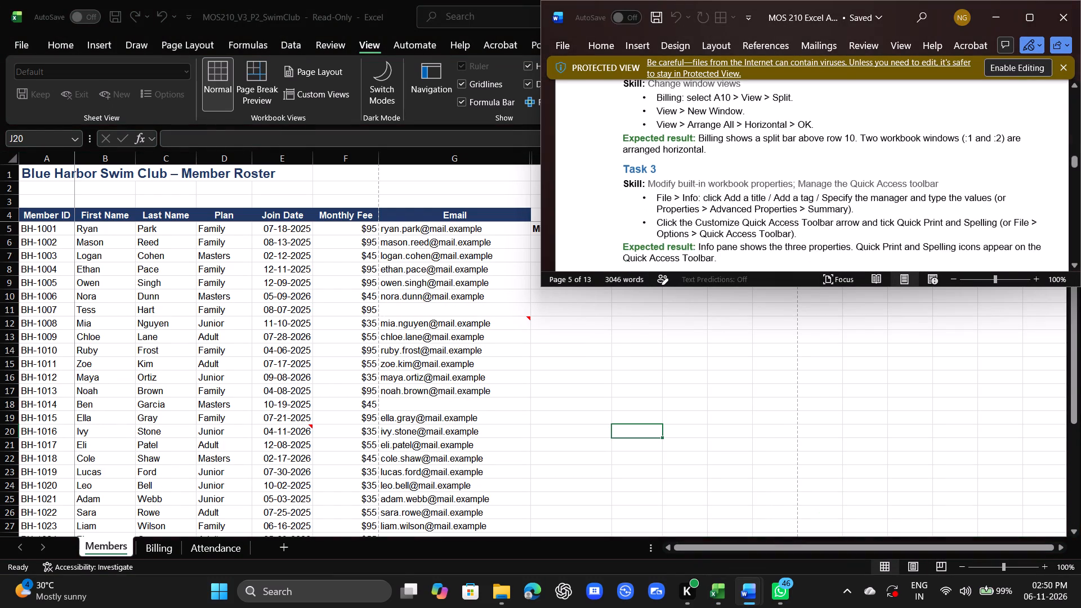
pyautogui.scroll(-18, 759, 185)
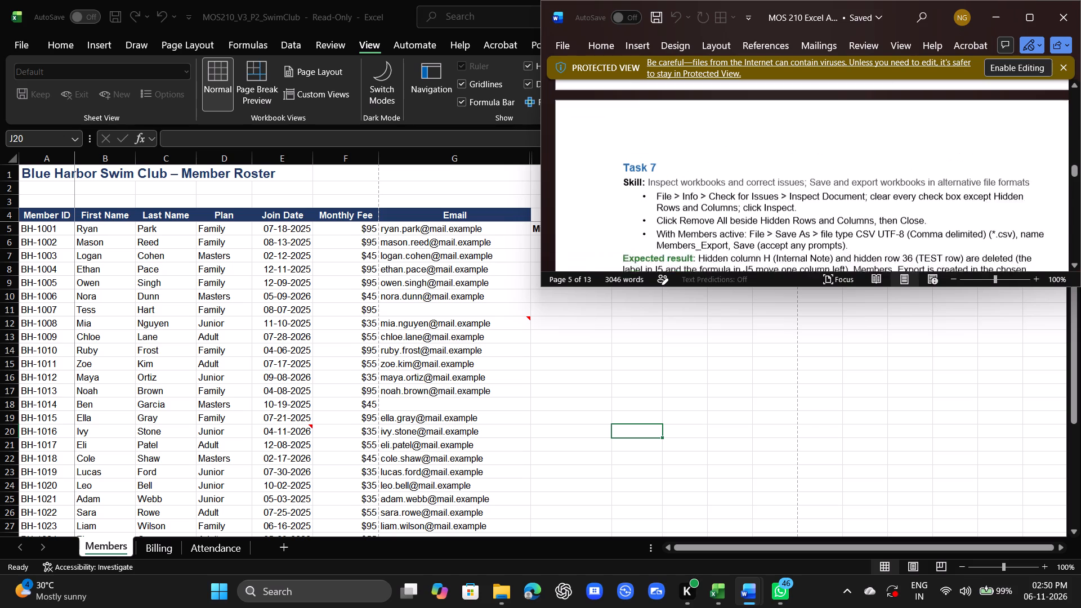
pyautogui.scroll(-14, 759, 185)
pyautogui.scroll(6, 759, 185)
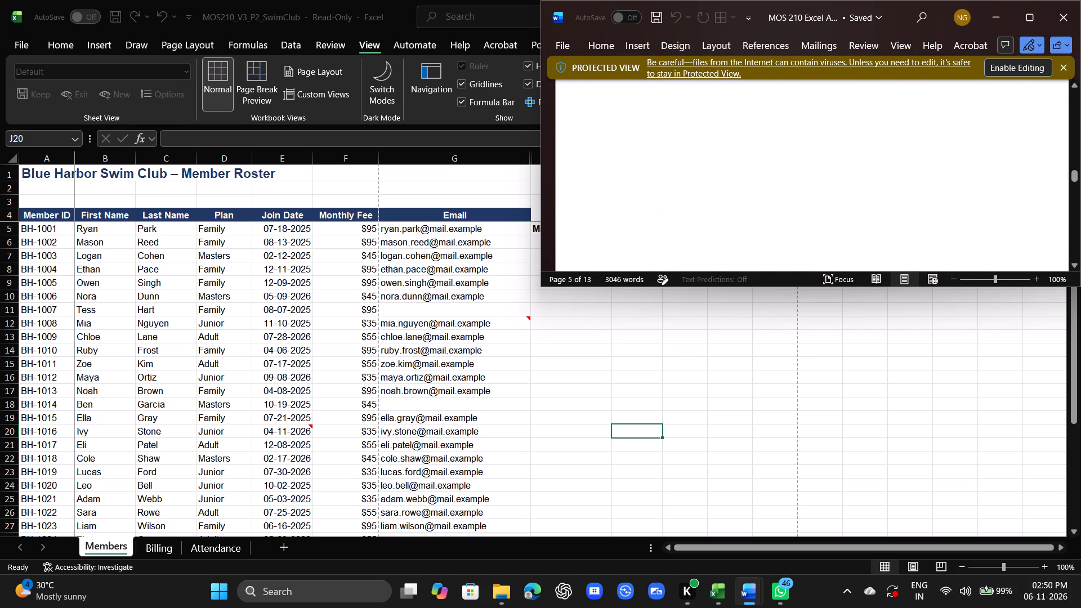
pyautogui.scroll(20, 759, 185)
pyautogui.scroll(4, 759, 185)
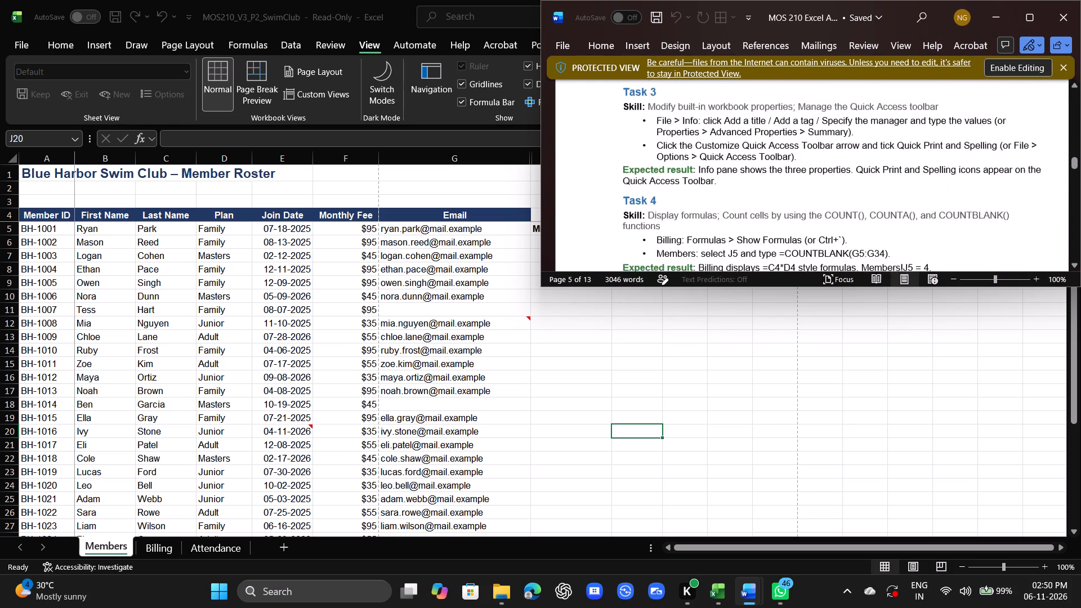
pyautogui.scroll(4, 759, 185)
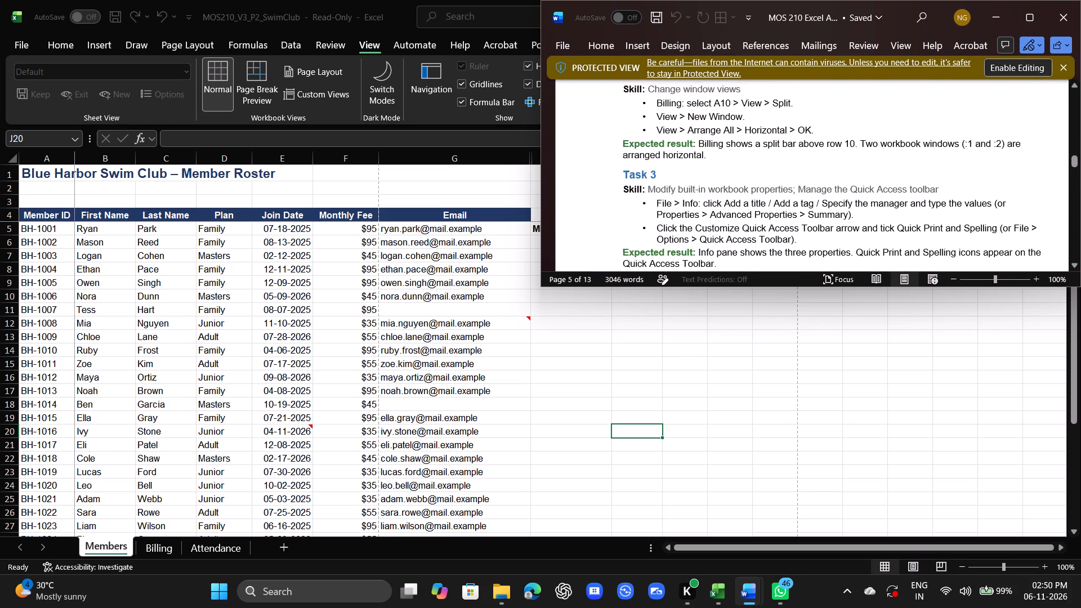
pyautogui.scroll(1, 759, 185)
pyautogui.scroll(-4, 759, 185)
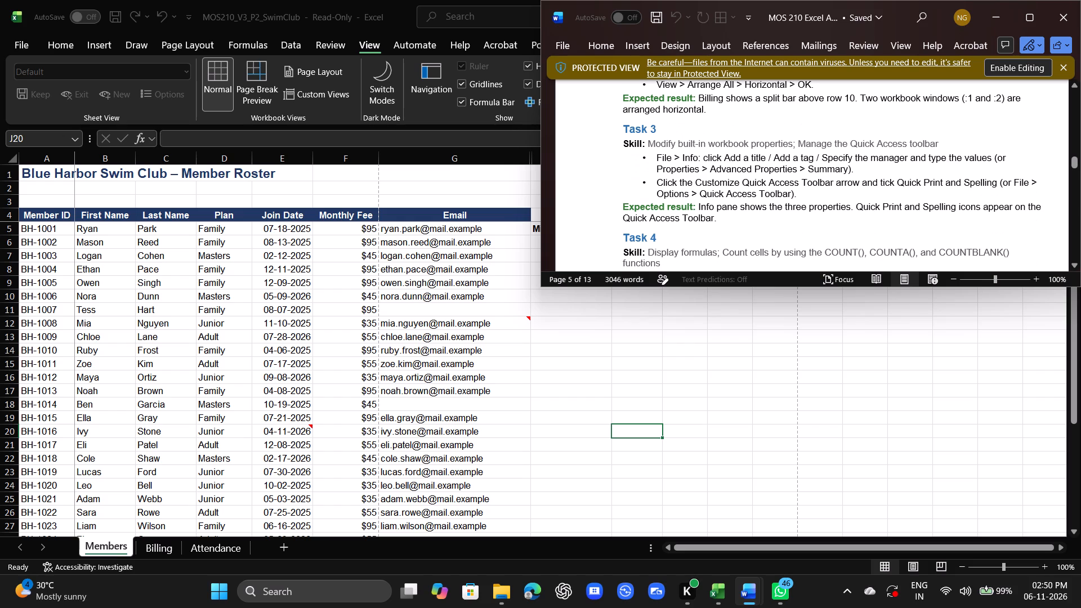
# Open the swim club workbook's Info page and place the workbook side by side with the answer key.
pyautogui.click(15, 47)
pyautogui.click(15, 47)
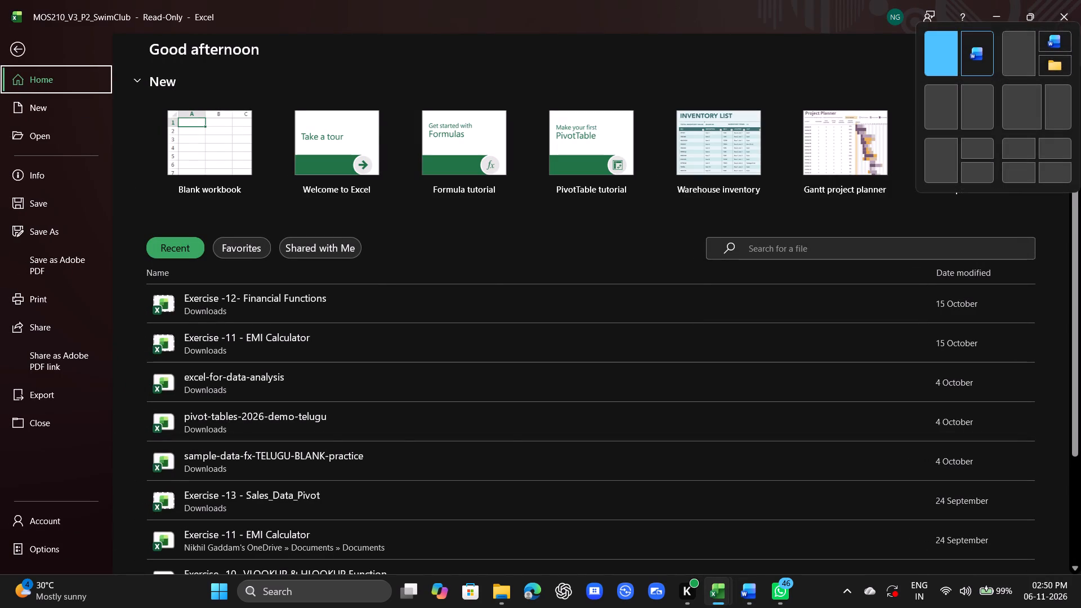
pyautogui.click(954, 57)
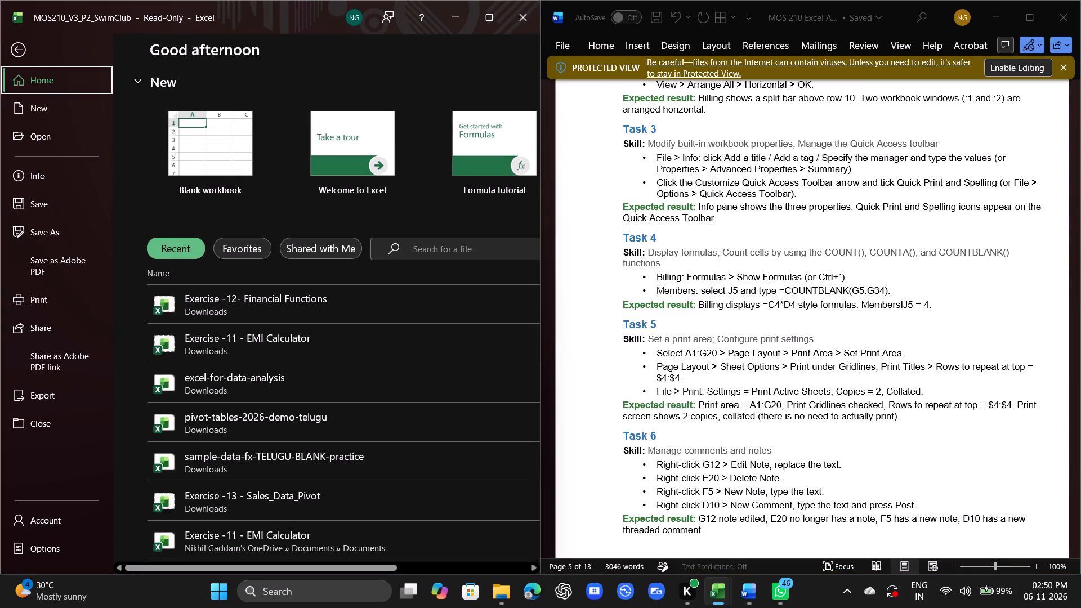
pyautogui.click(74, 185)
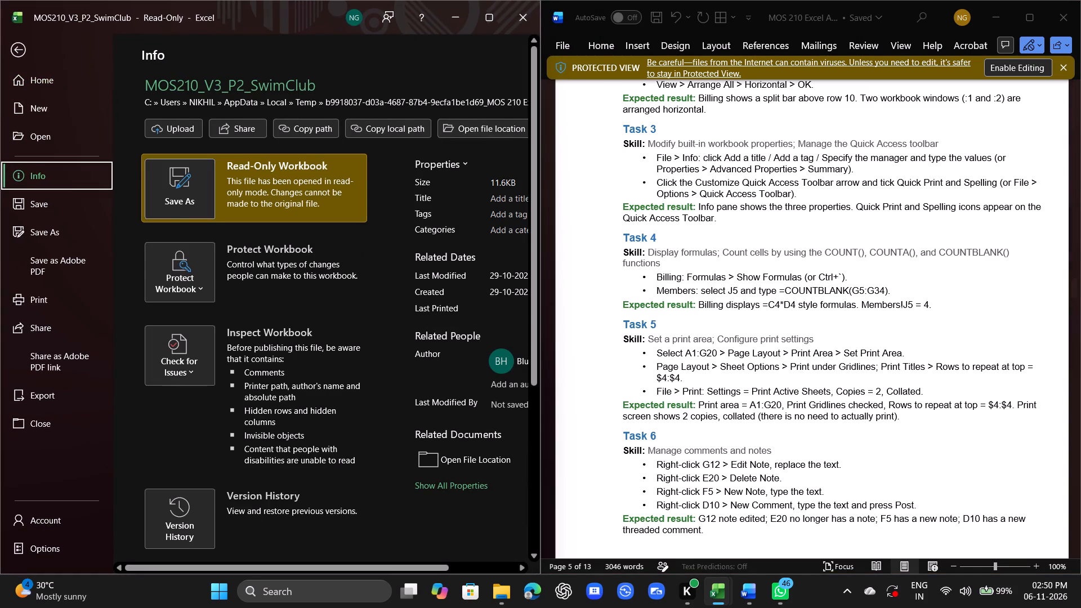
# Look through the workbook's Info page for the title, tag and manager properties that Task 3 asks for.
pyautogui.scroll(-6, 390, 264)
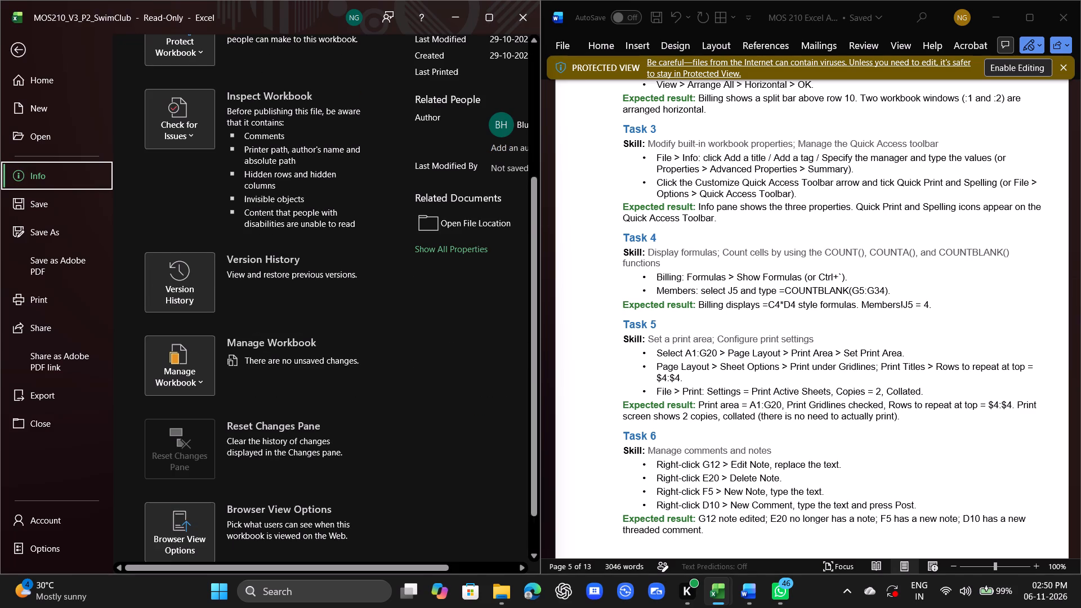
pyautogui.scroll(-1, 390, 264)
pyautogui.scroll(8, 298, 259)
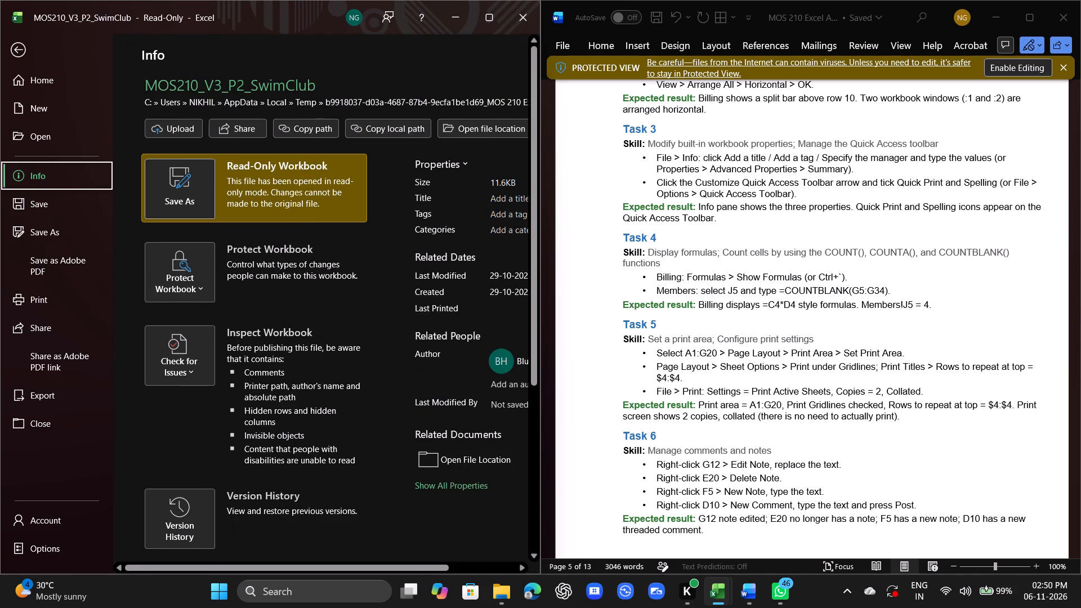
pyautogui.moveTo(437, 567); pyautogui.dragTo(474, 566)
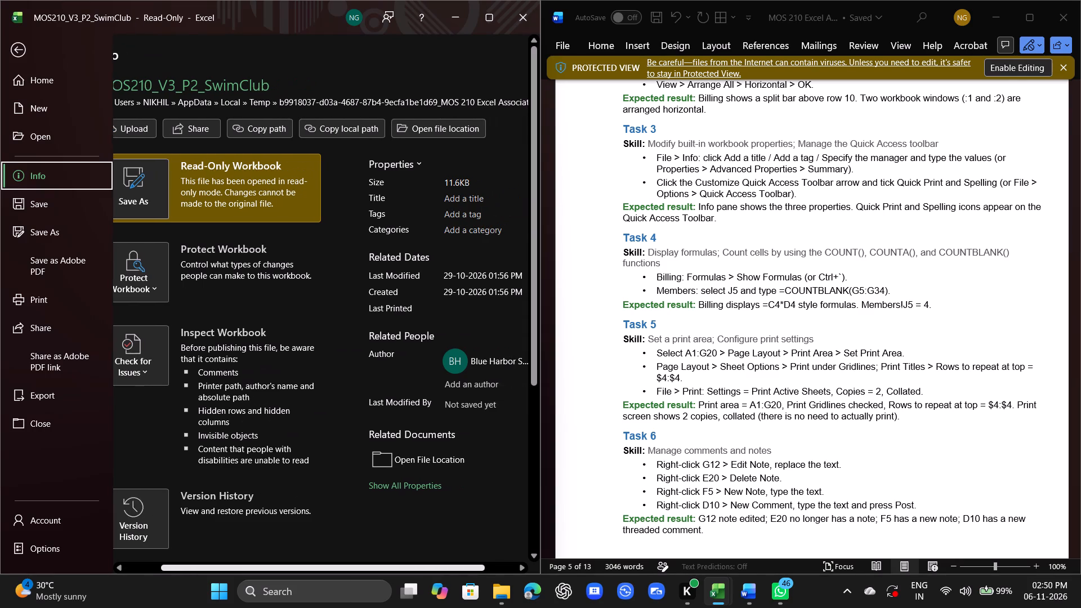
pyautogui.moveTo(474, 566); pyautogui.dragTo(487, 560)
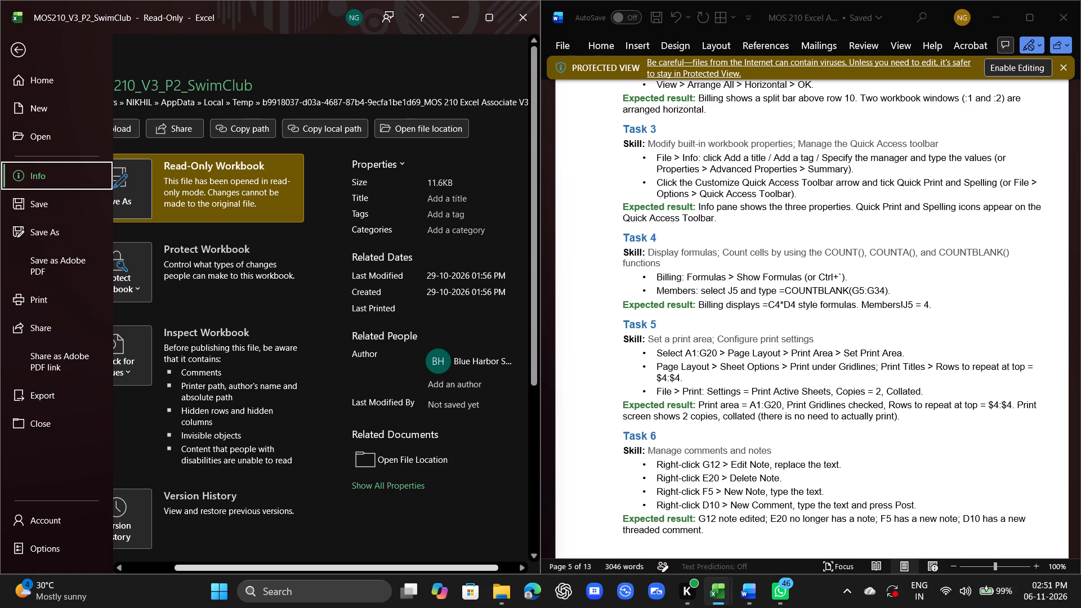
pyautogui.moveTo(341, 569); pyautogui.dragTo(218, 575)
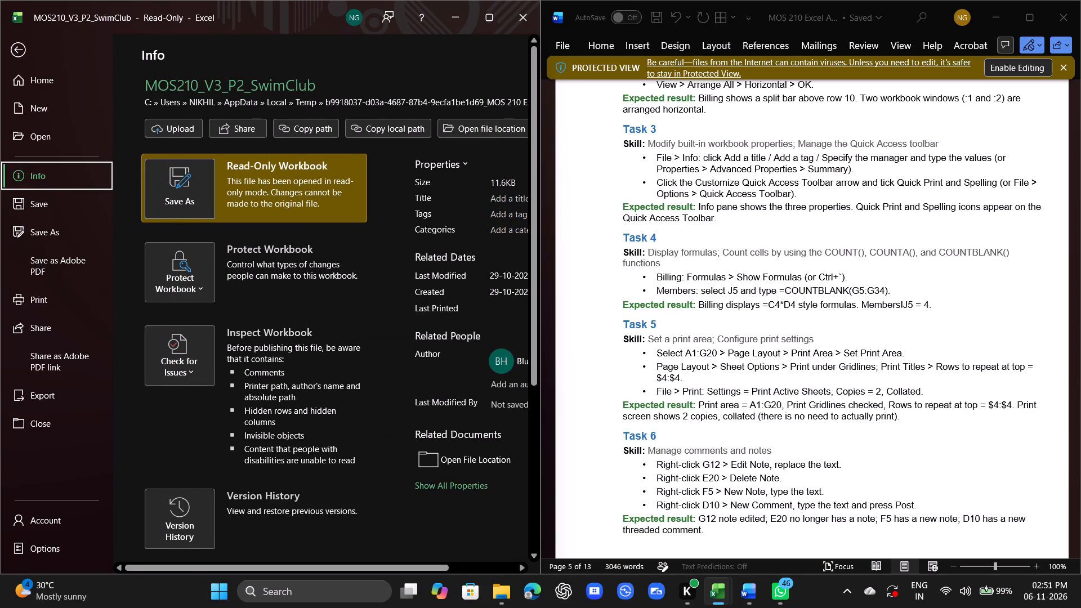
pyautogui.click(383, 215)
pyautogui.scroll(-6, 363, 312)
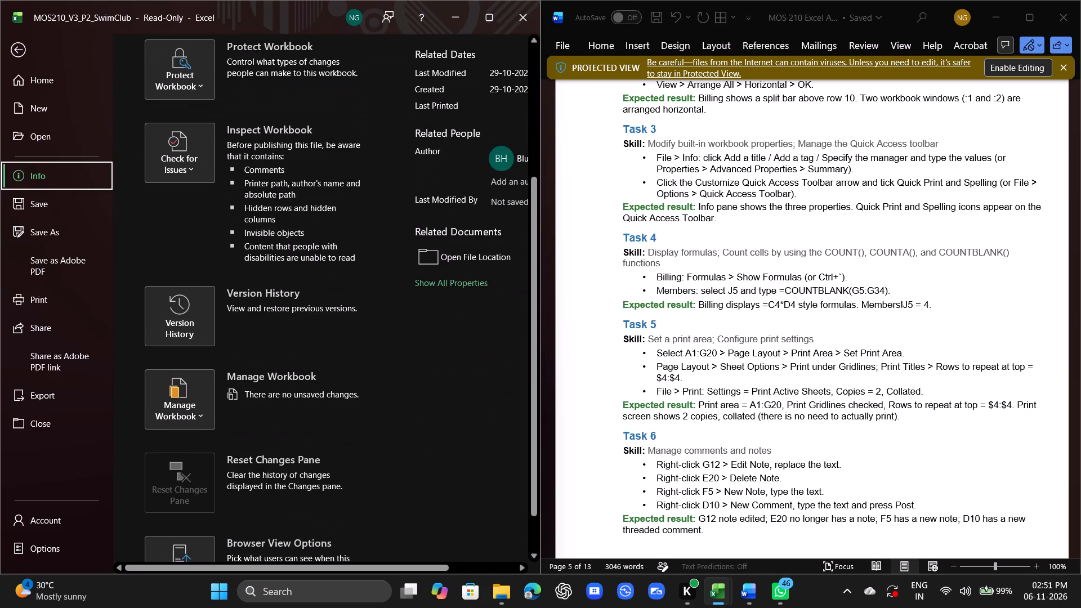
pyautogui.scroll(-6, 363, 312)
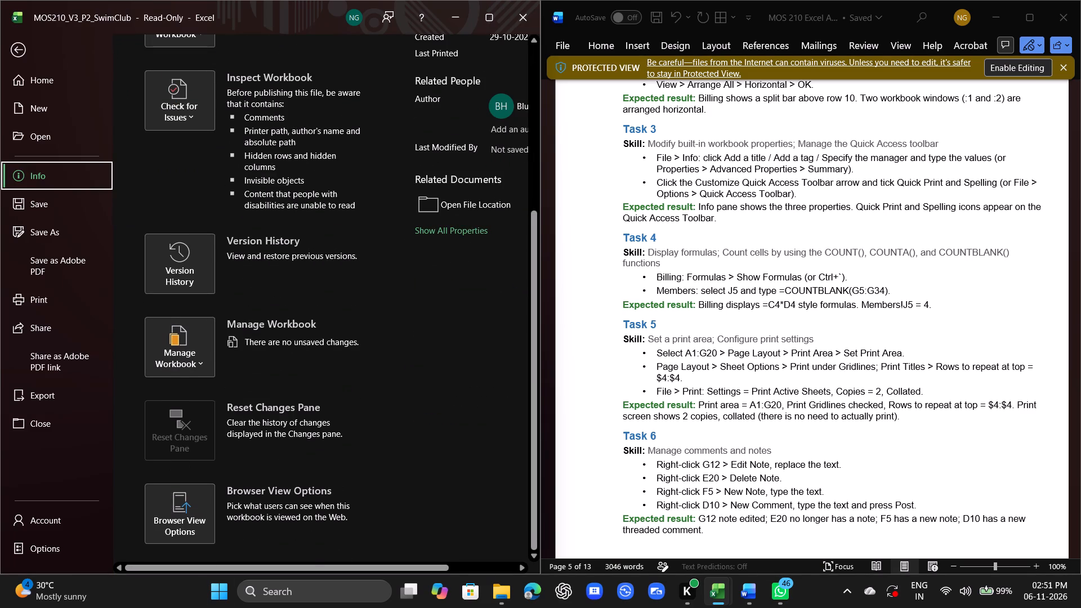
pyautogui.scroll(9, 318, 305)
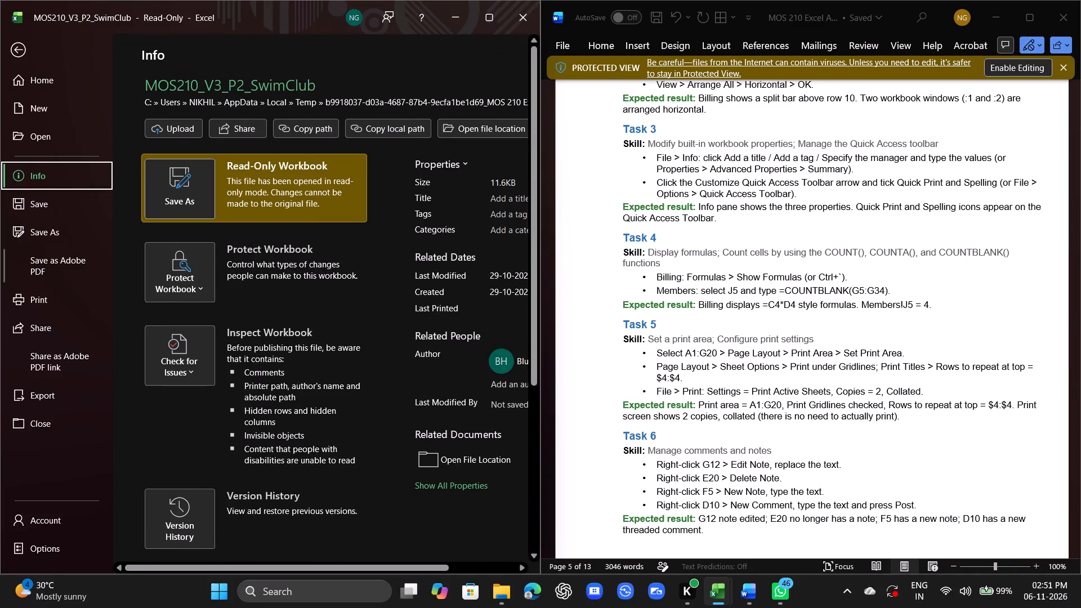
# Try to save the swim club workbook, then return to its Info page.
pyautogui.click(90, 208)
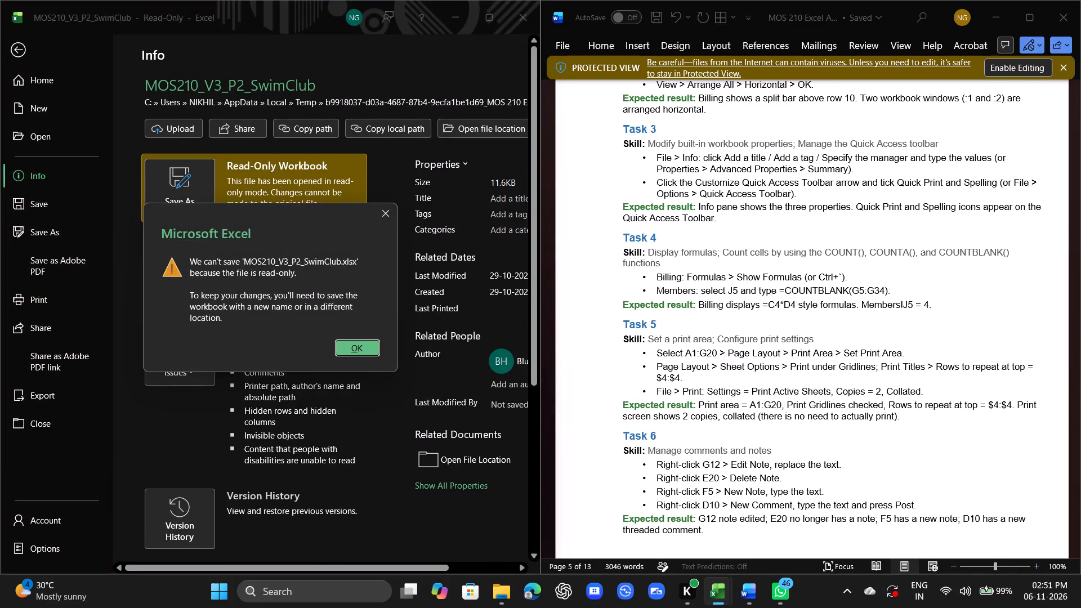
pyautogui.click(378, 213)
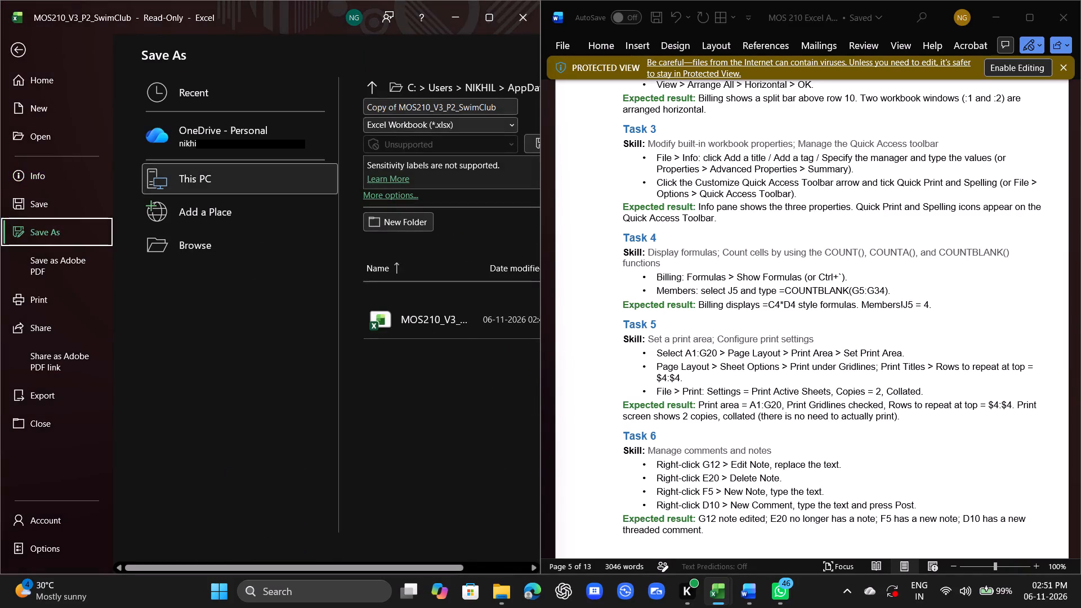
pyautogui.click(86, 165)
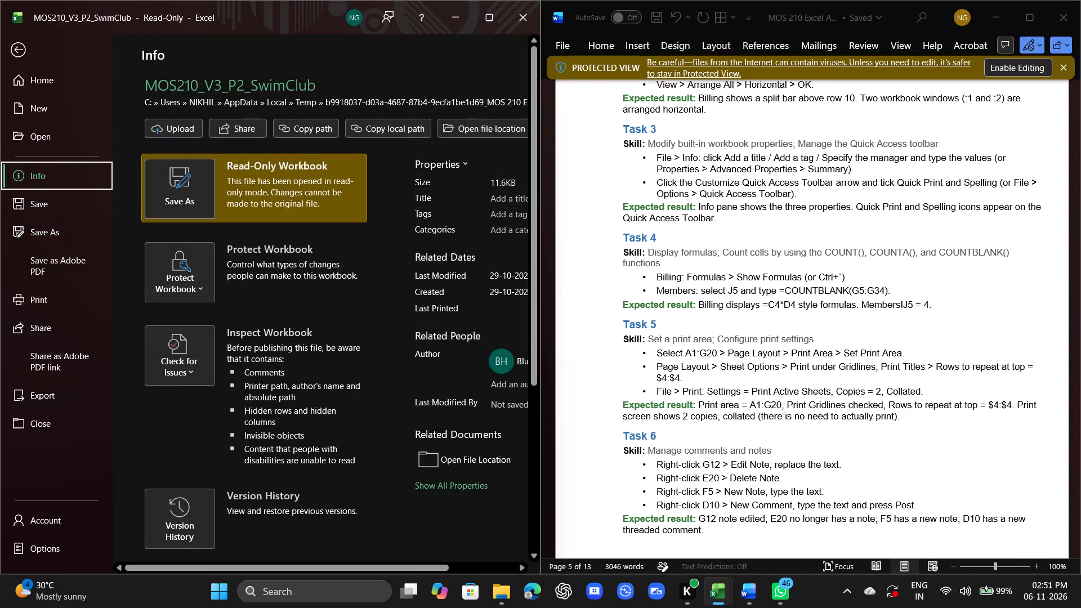
# Maximize the workbook window and show all document properties on the Info page.
pyautogui.click(476, 15)
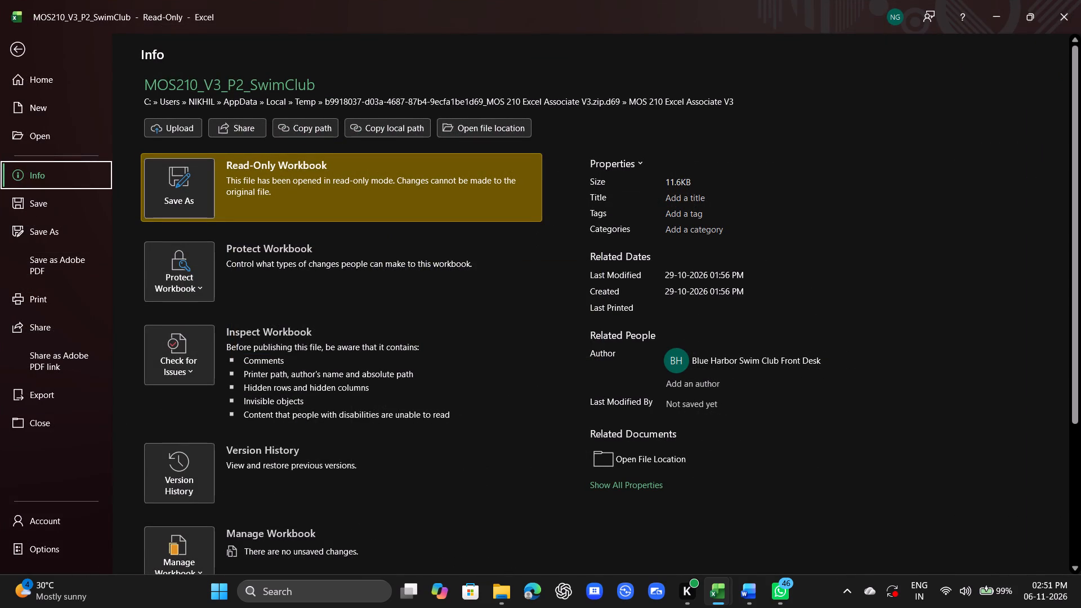
pyautogui.scroll(-7, 501, 287)
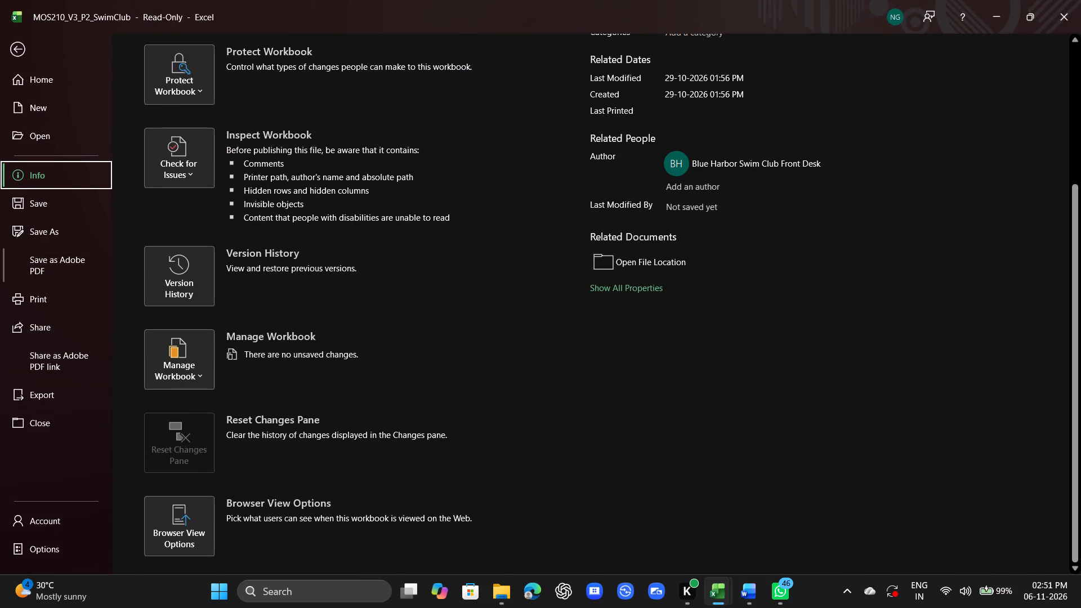
pyautogui.scroll(9, 61, 255)
pyautogui.click(653, 289)
pyautogui.scroll(7, 653, 289)
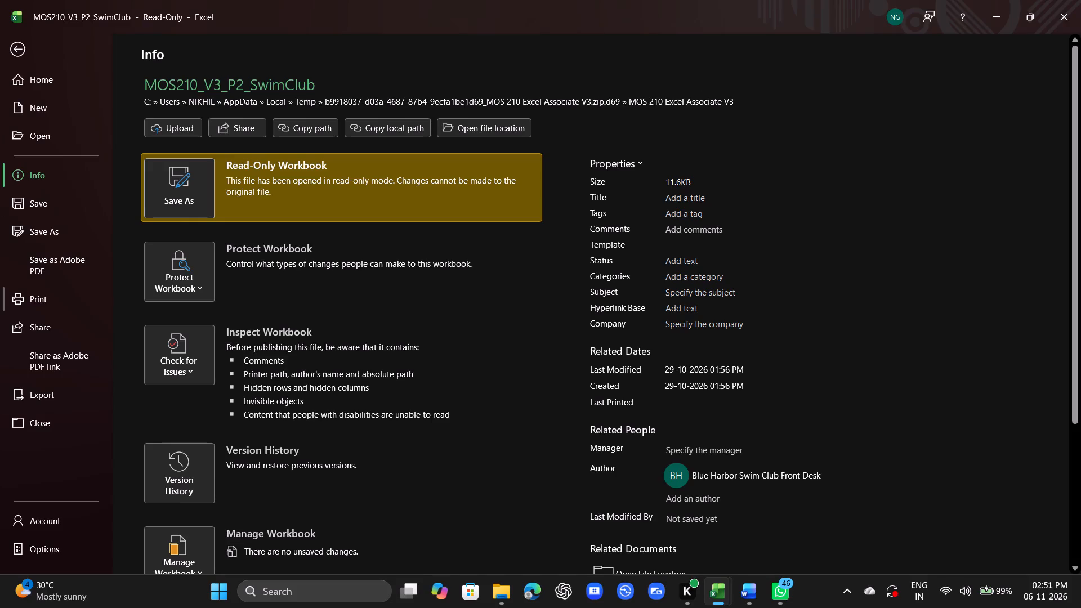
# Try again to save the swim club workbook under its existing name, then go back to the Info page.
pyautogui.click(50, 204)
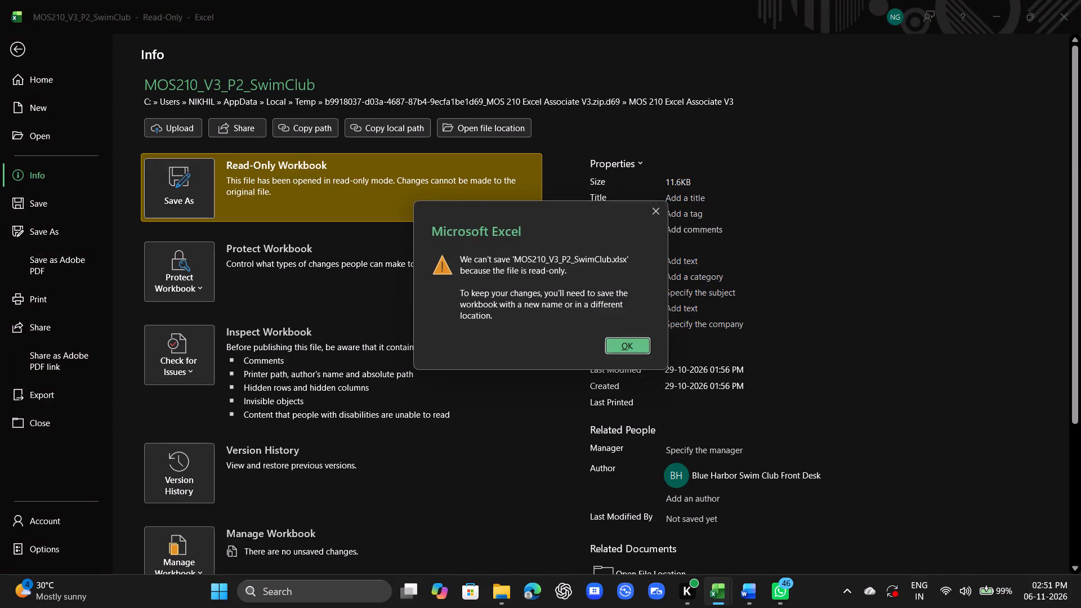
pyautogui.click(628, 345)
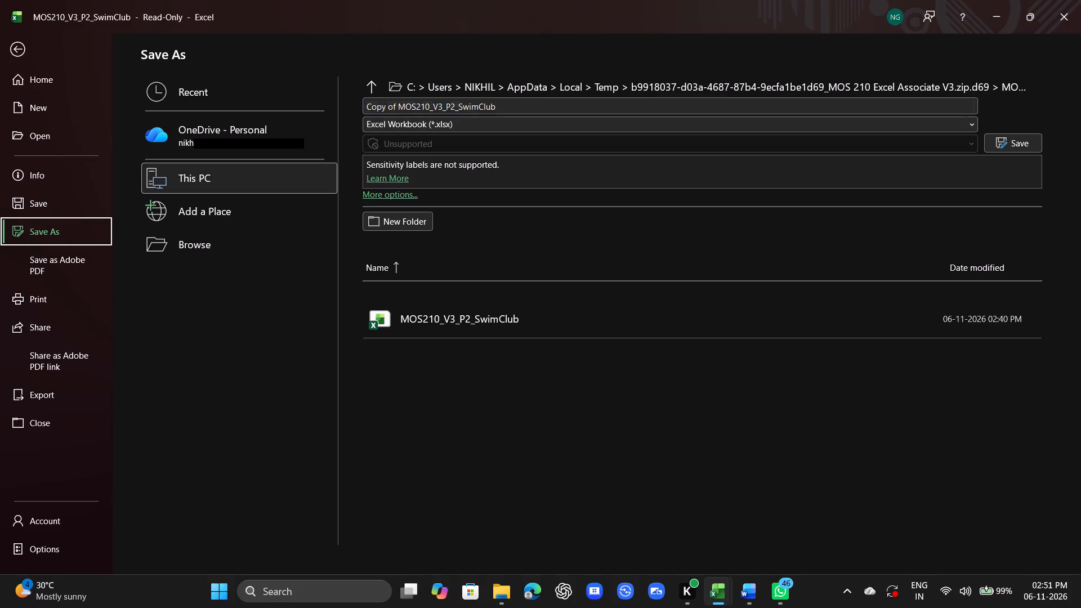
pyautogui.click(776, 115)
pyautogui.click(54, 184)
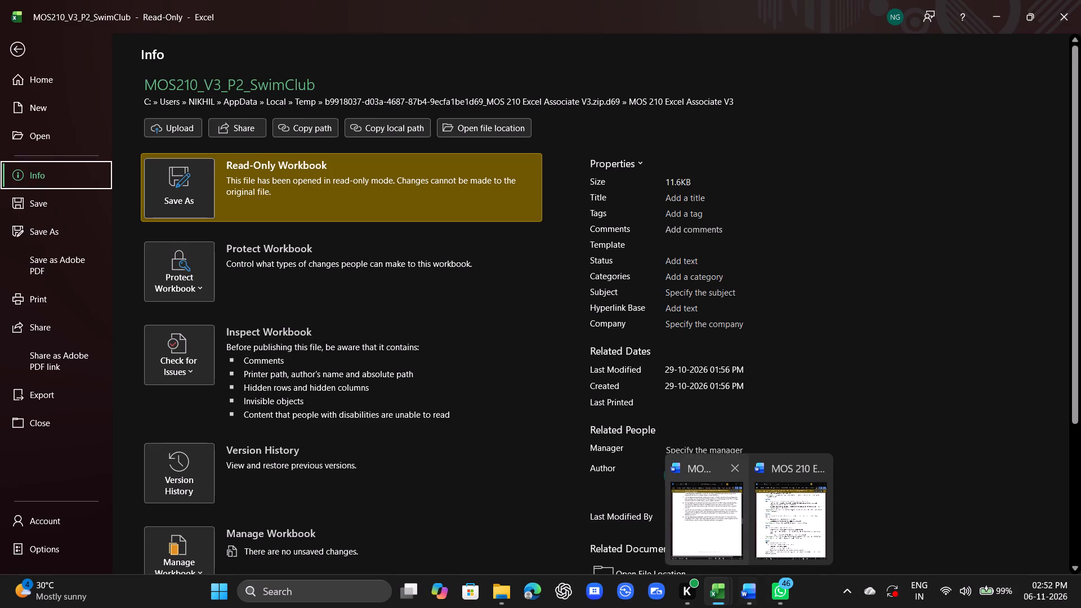
# Bring the Word answer key back in front of the workbook and recheck its Task 3 instructions.
pyautogui.click(771, 520)
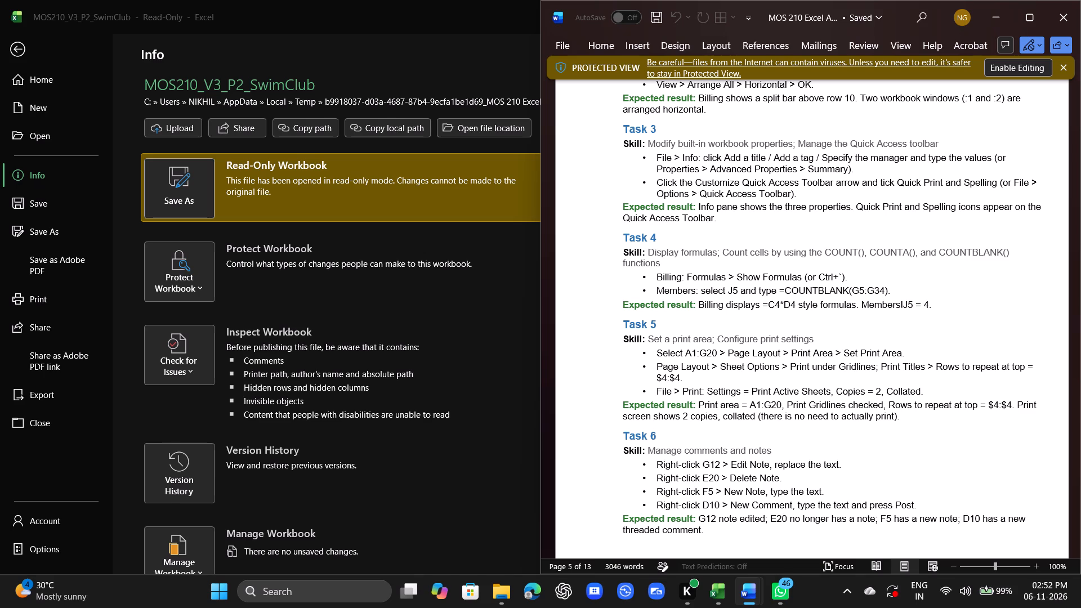
pyautogui.scroll(-6, 326, 323)
pyautogui.scroll(6, 326, 323)
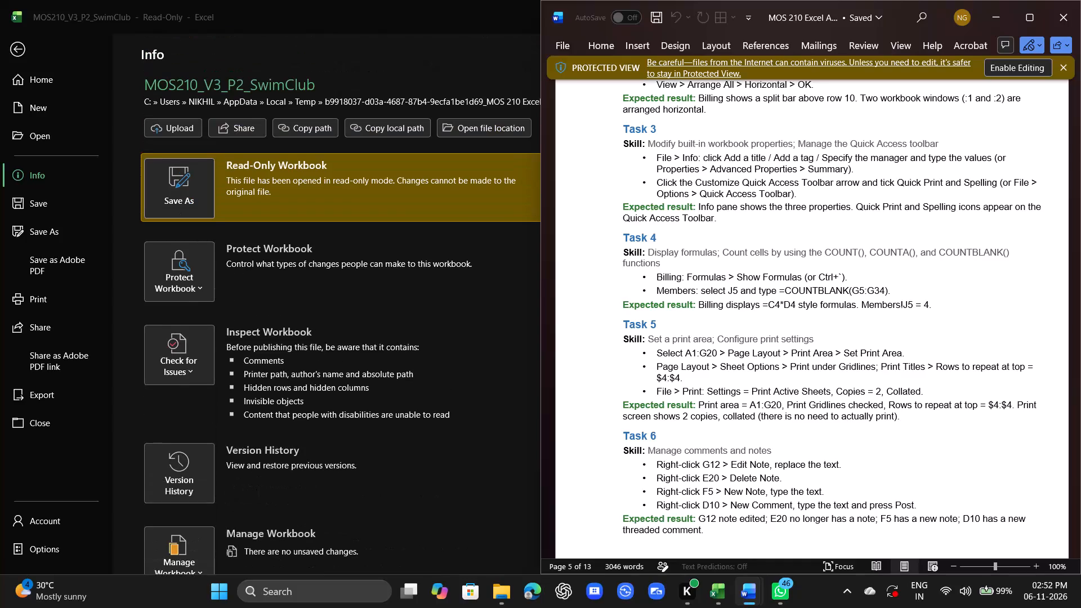
# Place the Word answer key side by side with the workbook, compare Task 3 with the Info page properties, and return to the Members sheet.
pyautogui.click(326, 323)
pyautogui.scroll(-3, 508, 364)
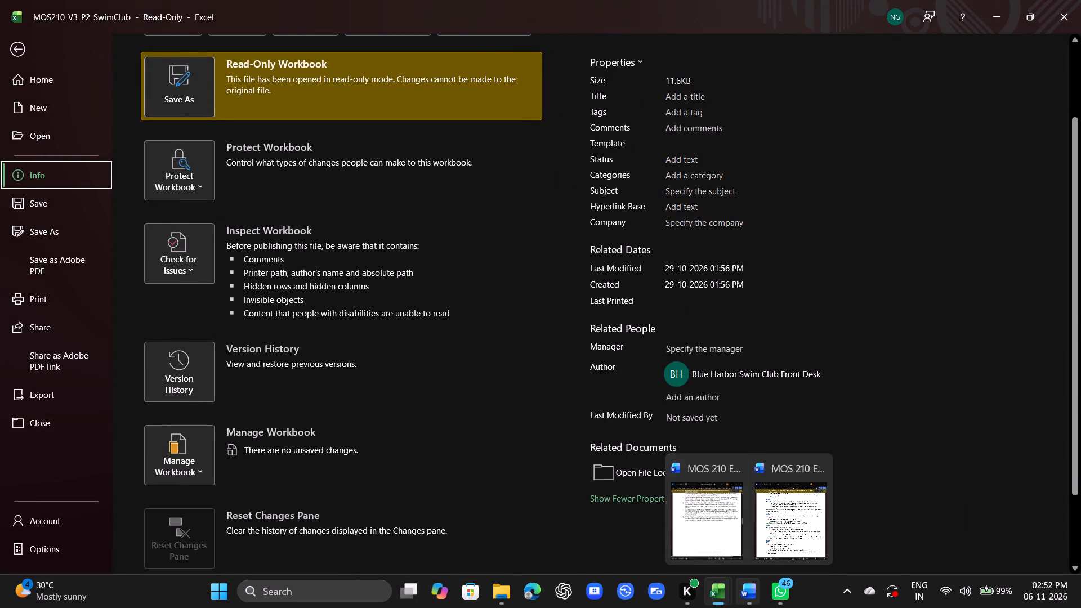
pyautogui.click(767, 539)
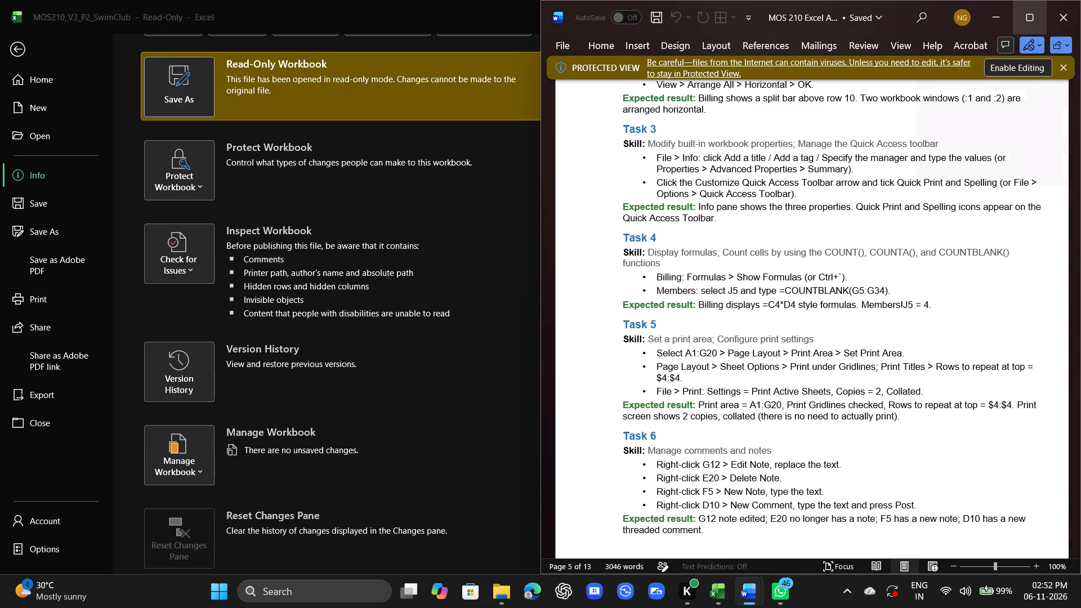
pyautogui.click(948, 60)
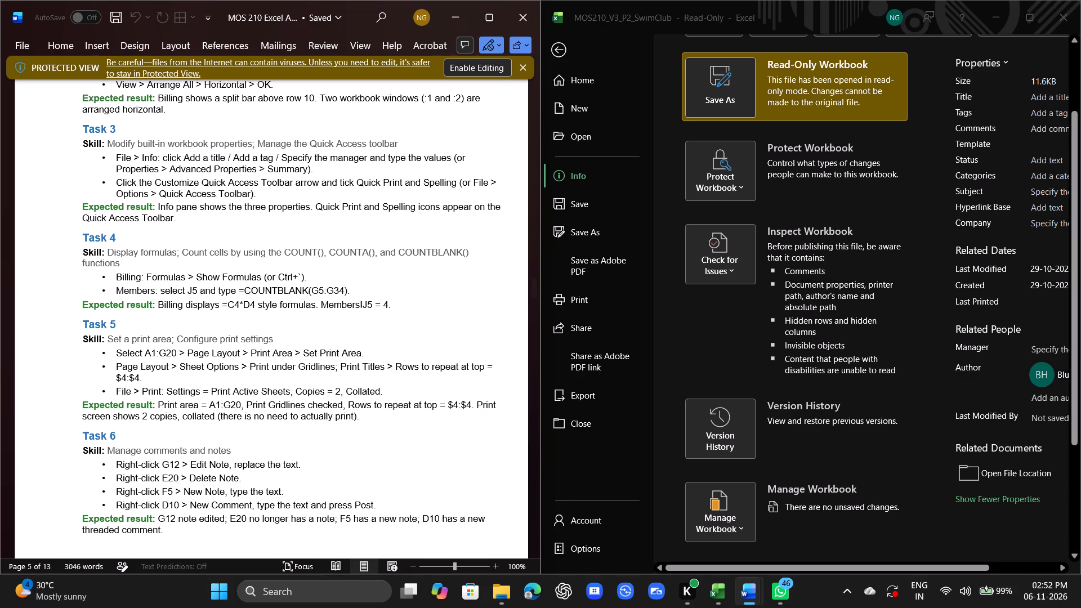
pyautogui.scroll(-8, 801, 357)
pyautogui.scroll(3, 826, 314)
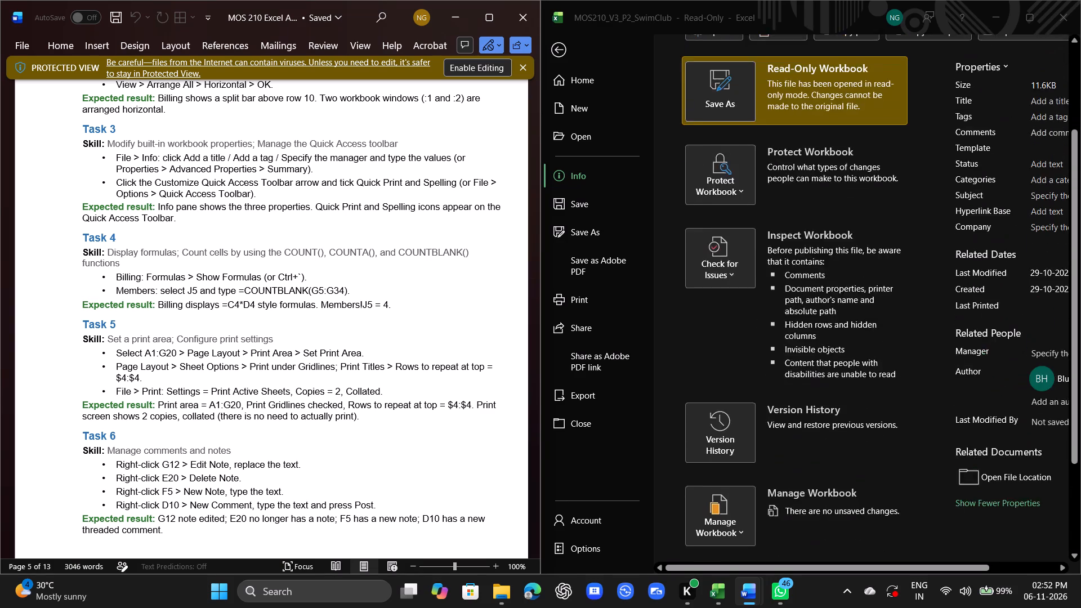
pyautogui.scroll(7, 829, 306)
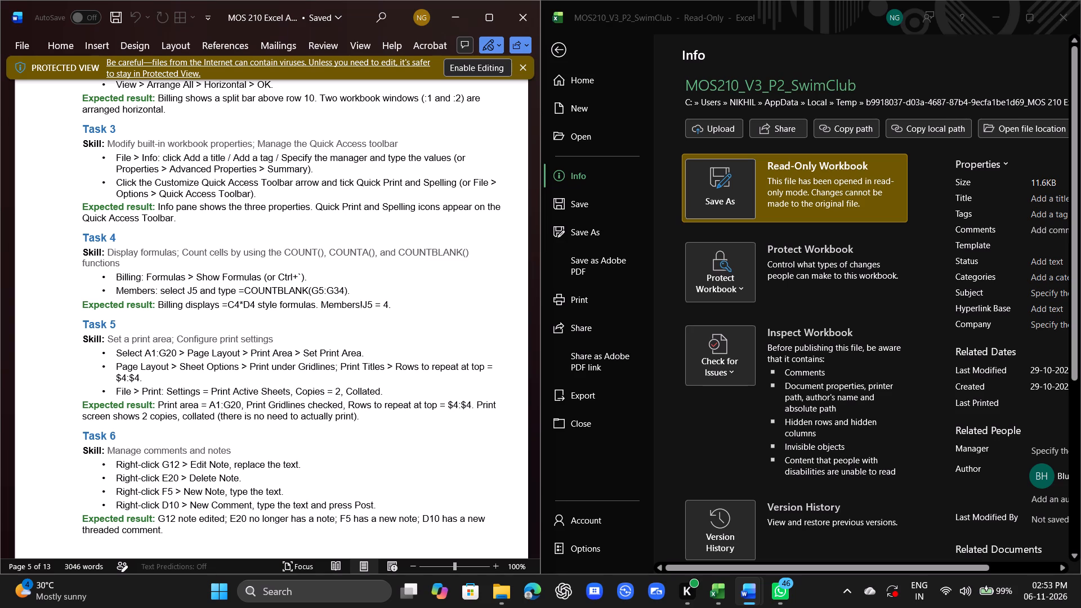
pyautogui.click(552, 47)
pyautogui.click(553, 48)
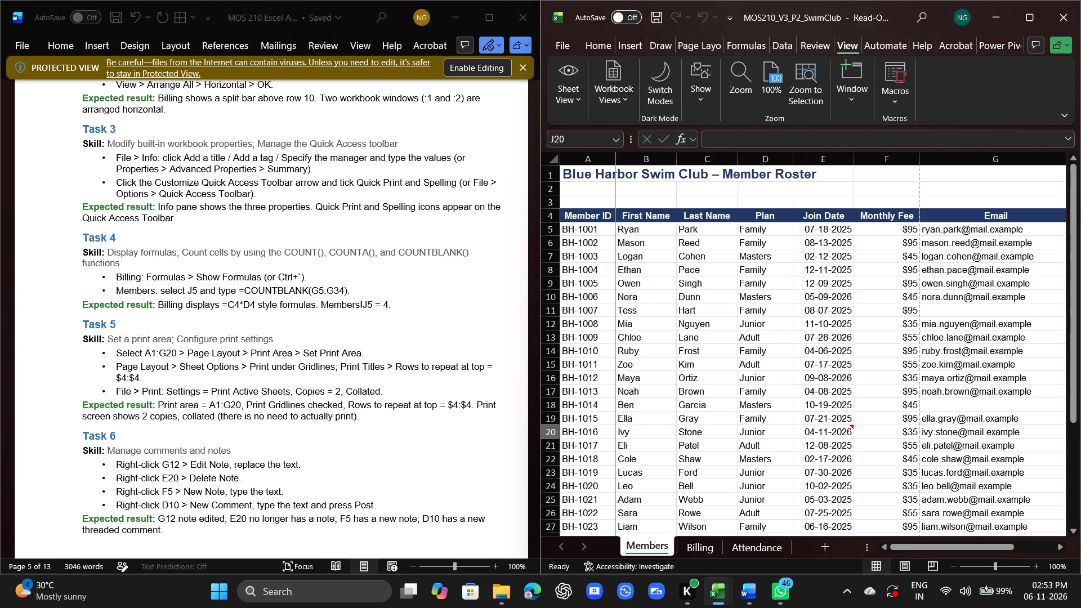
# Replace the answer key with the Word questions document beside the workbook, give the workbook the wider share, and show the Project 2 tasks.
pyautogui.click(464, 10)
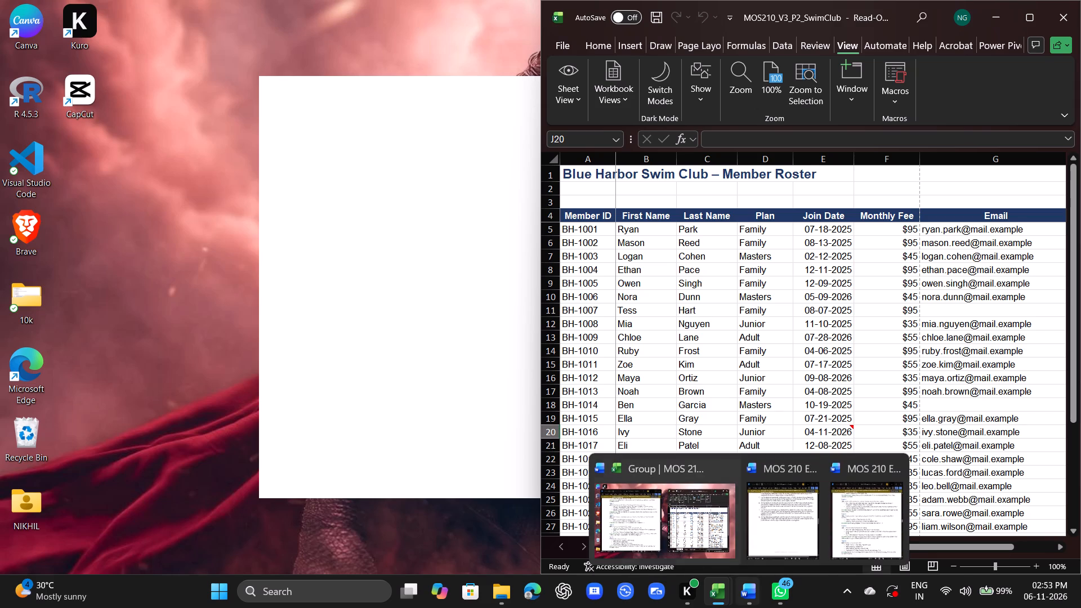
pyautogui.click(810, 526)
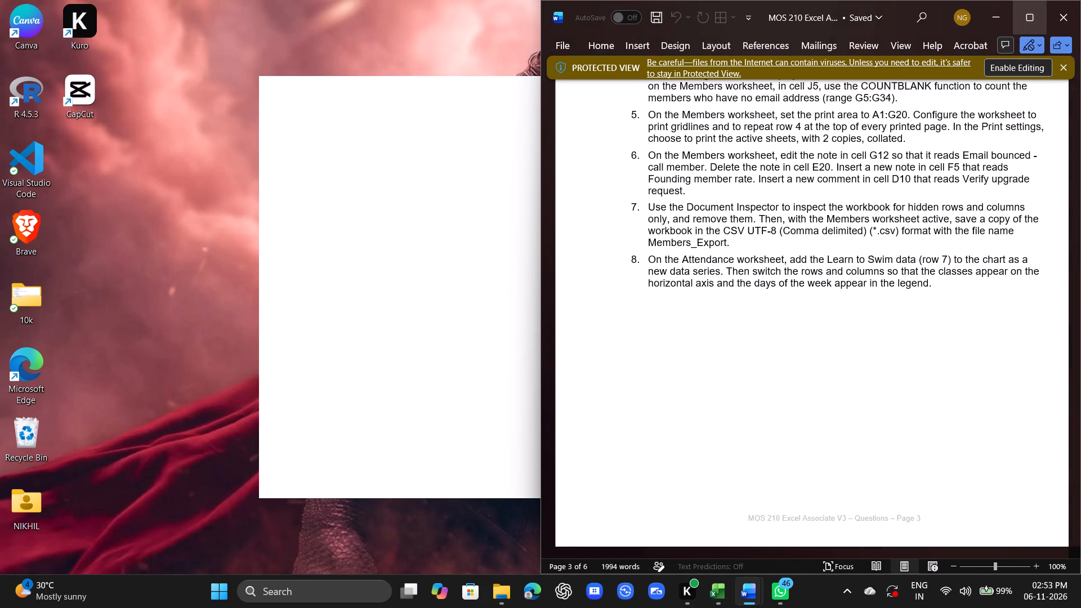
pyautogui.click(943, 50)
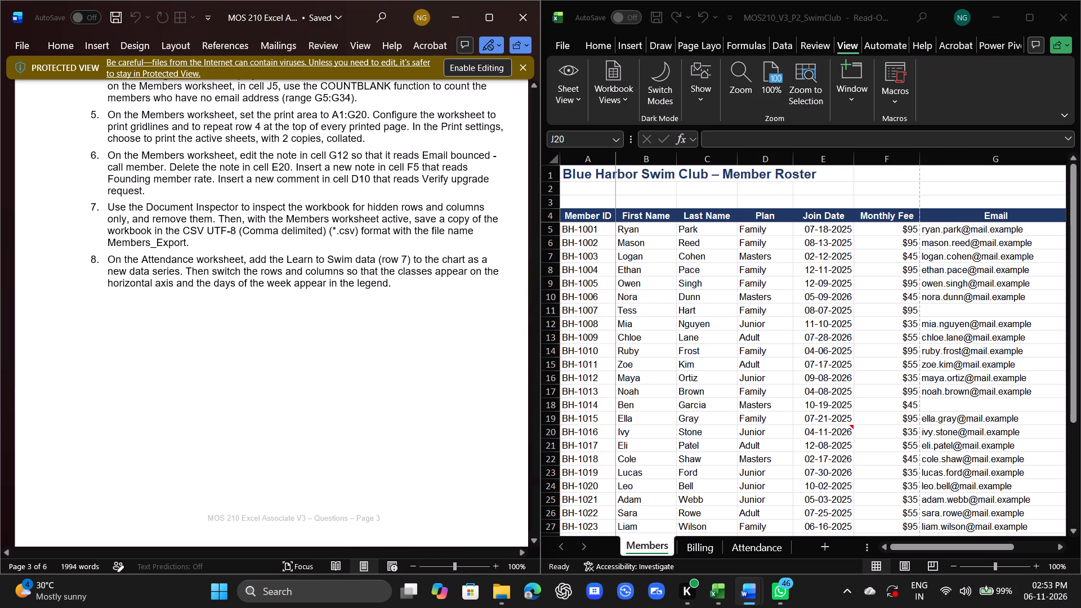
pyautogui.scroll(8, 435, 240)
pyautogui.moveTo(541, 278); pyautogui.dragTo(436, 277)
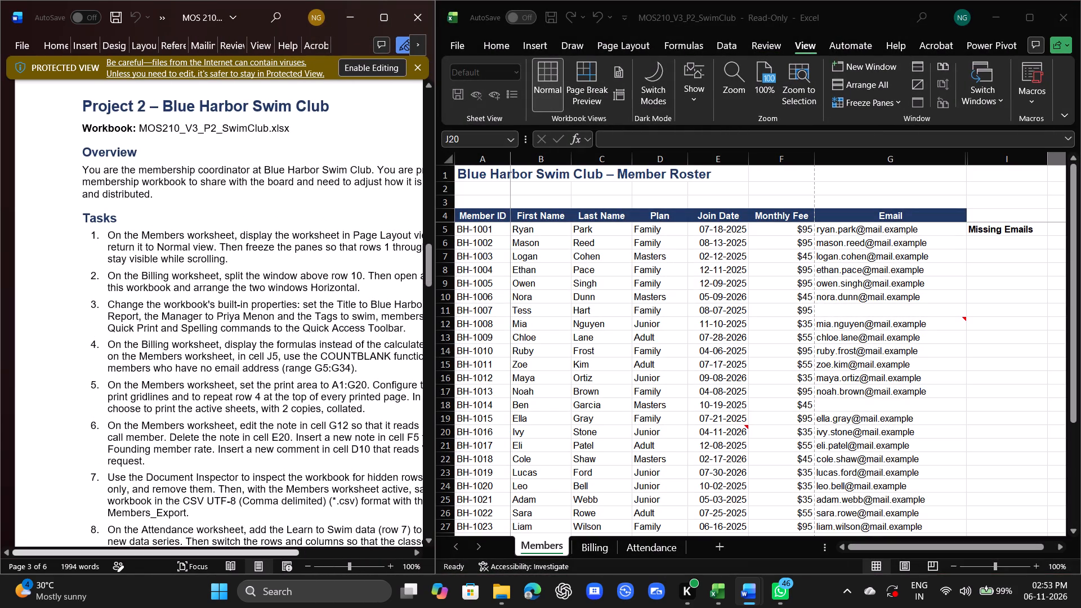
pyautogui.moveTo(247, 555); pyautogui.dragTo(321, 557)
pyautogui.moveTo(191, 549); pyautogui.dragTo(173, 549)
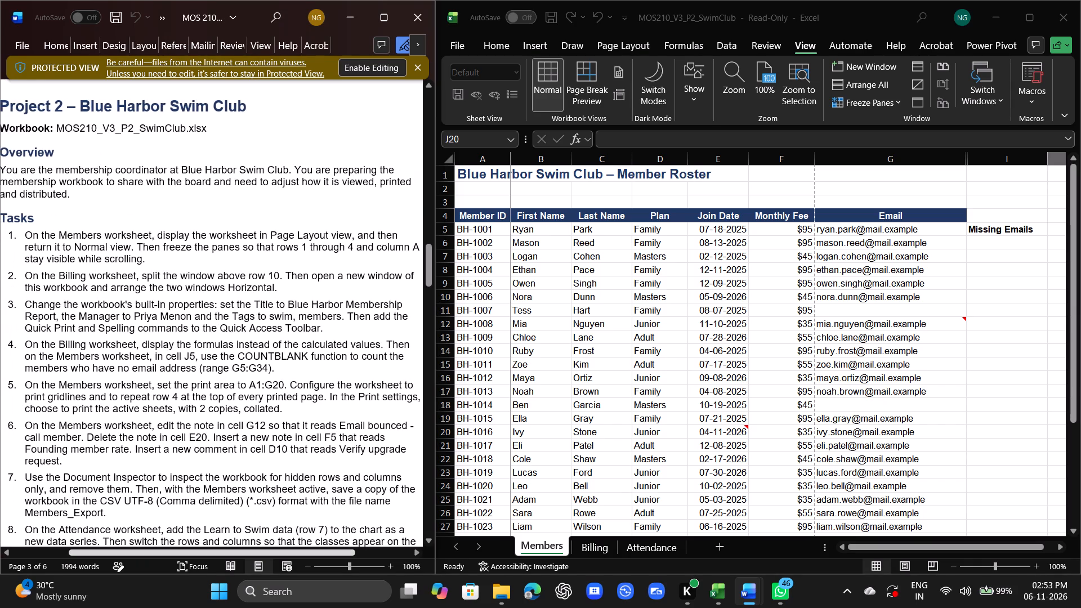
pyautogui.scroll(-3, 193, 499)
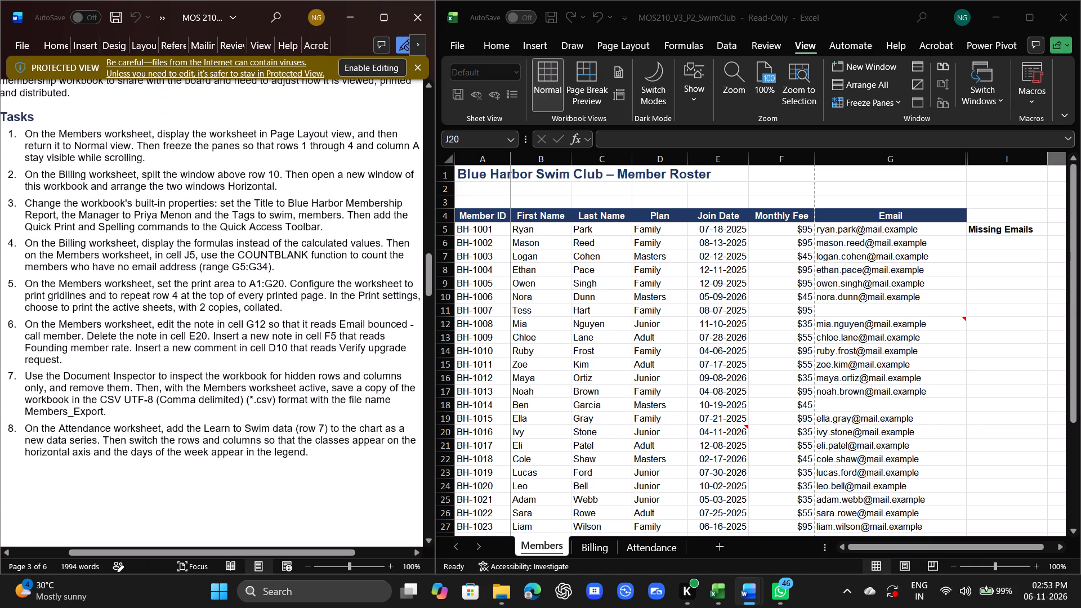
# Display formulas instead of calculated values on the Billing worksheet.
pyautogui.click(599, 551)
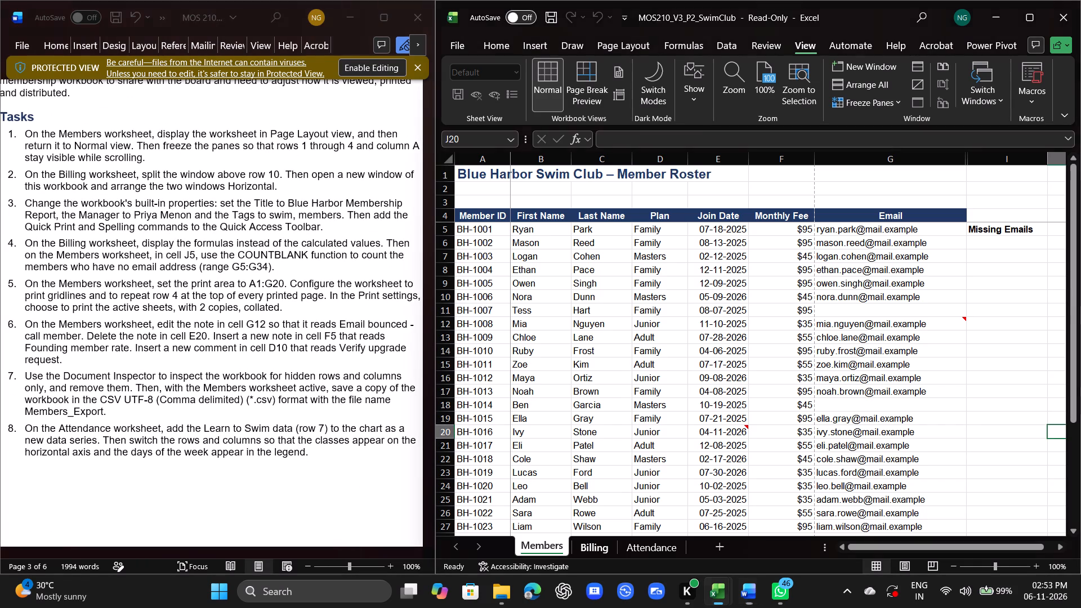
pyautogui.click(589, 555)
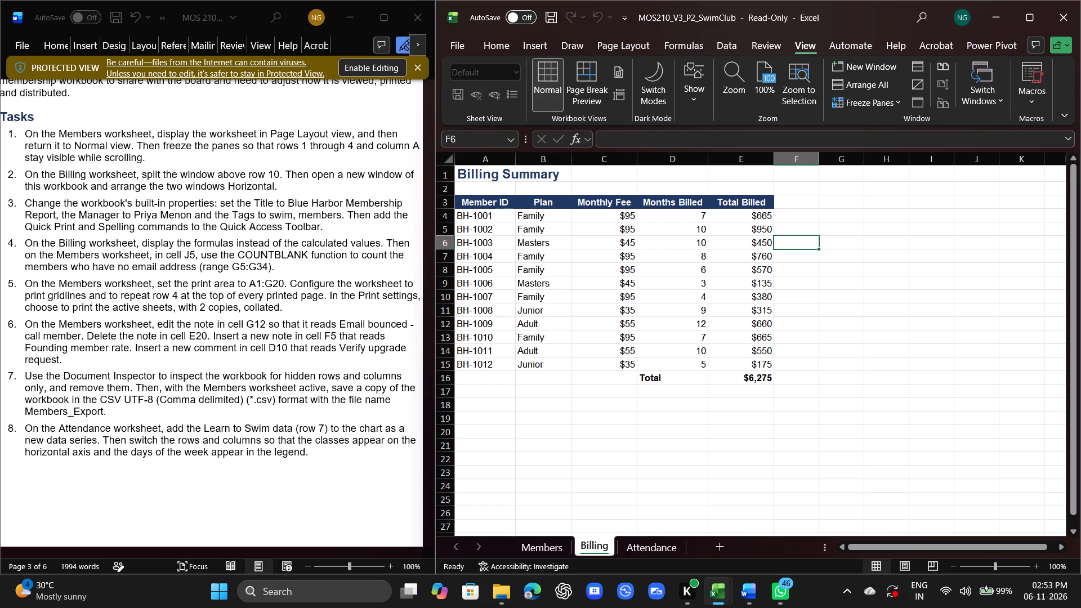
pyautogui.scroll(4, 632, 216)
pyautogui.hotkey('ctrl', '`')
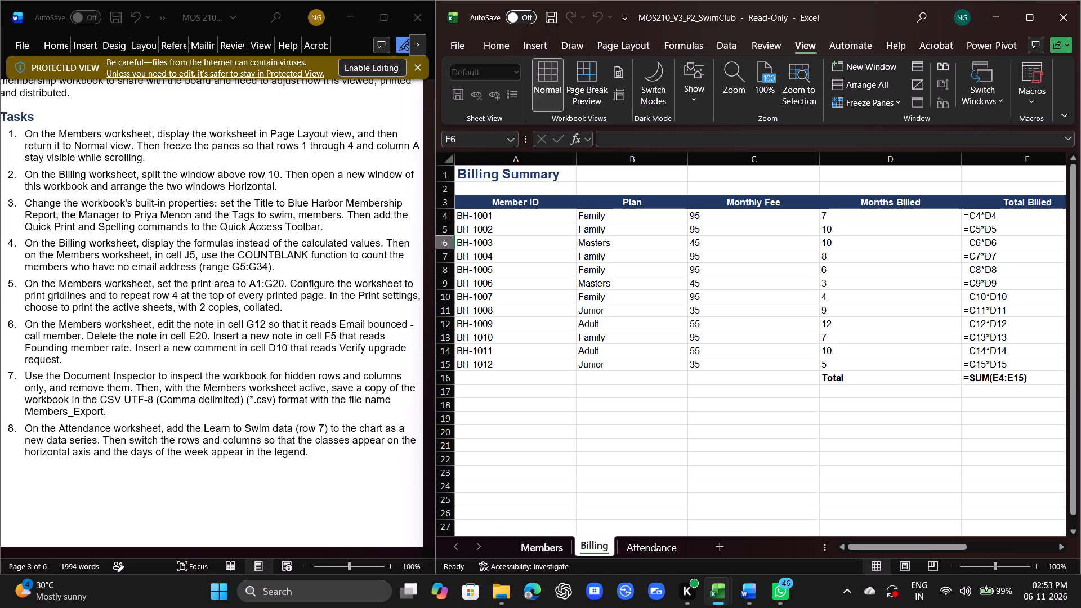
# On the Members worksheet, start a COUNTBLANK formula in cell J5.
pyautogui.click(547, 548)
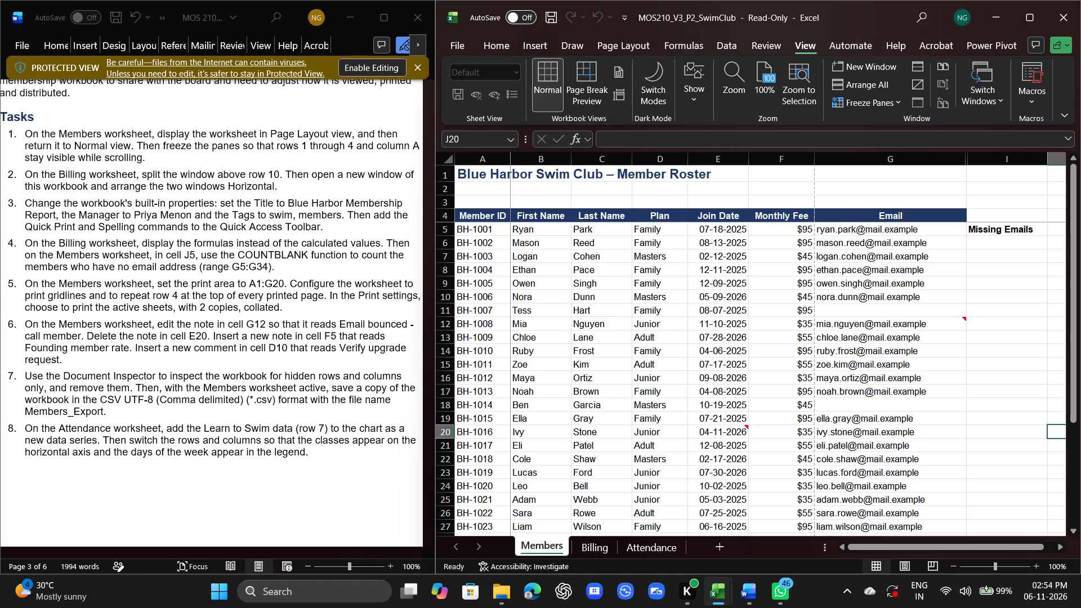
pyautogui.click(952, 246)
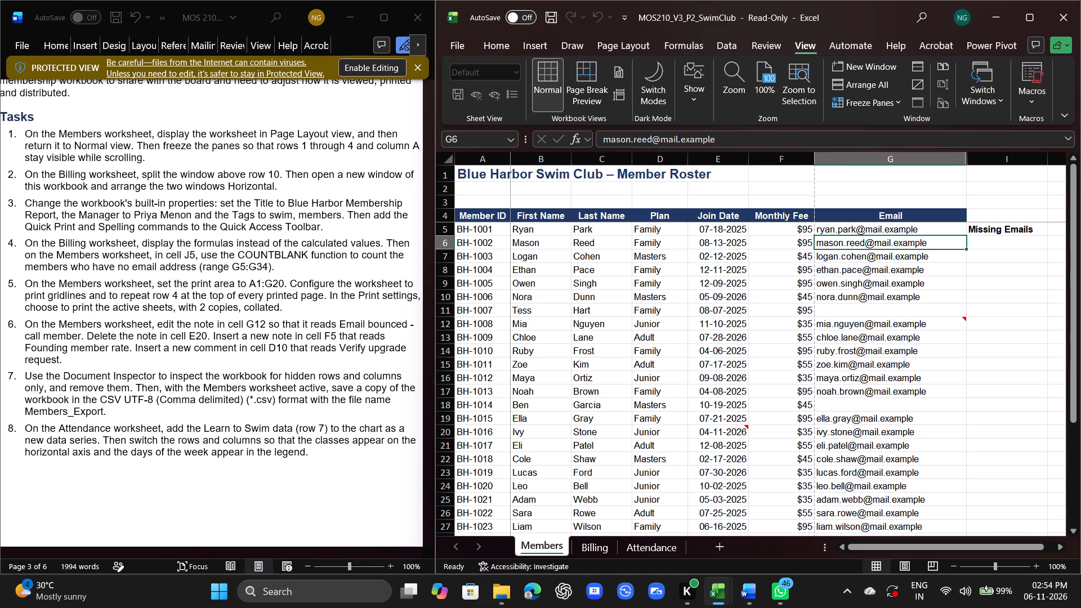
pyautogui.press('Right')
pyautogui.press('Right')
pyautogui.press('Right')
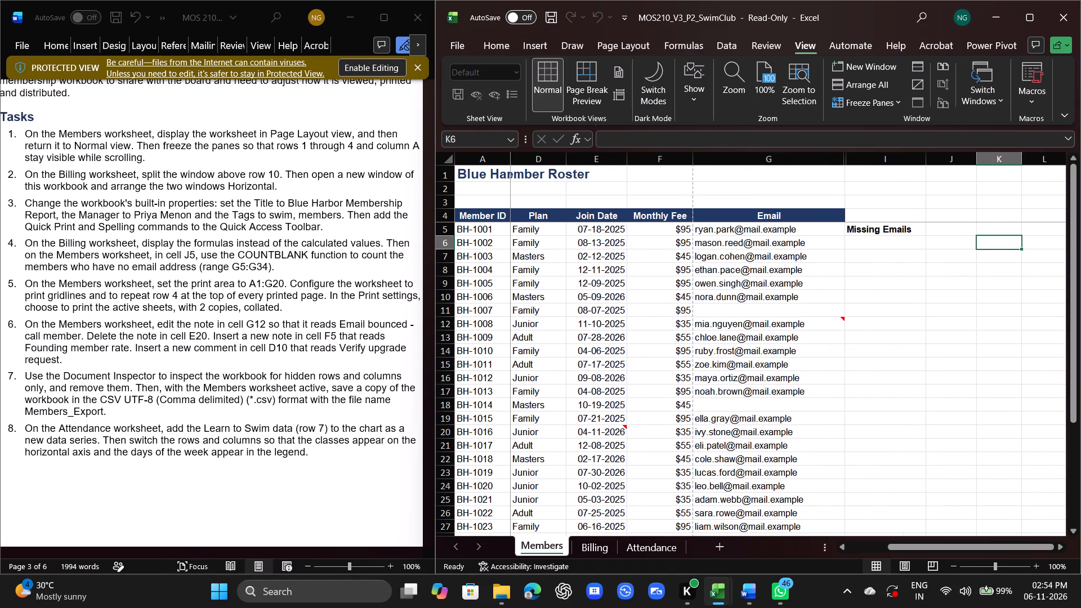
pyautogui.click(953, 230)
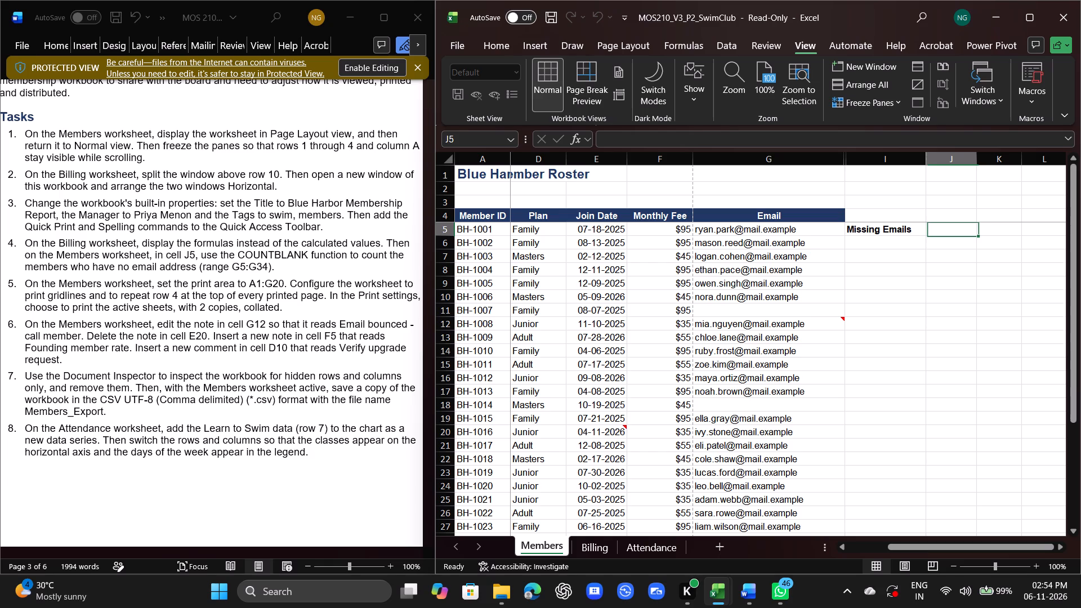
pyautogui.press('=')
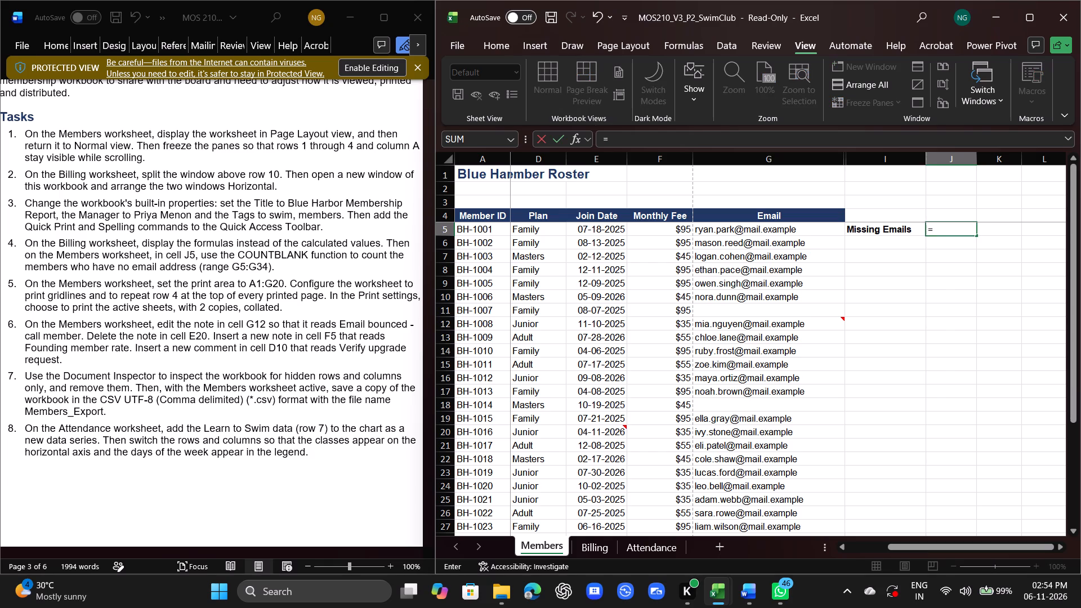
pyautogui.write('count')
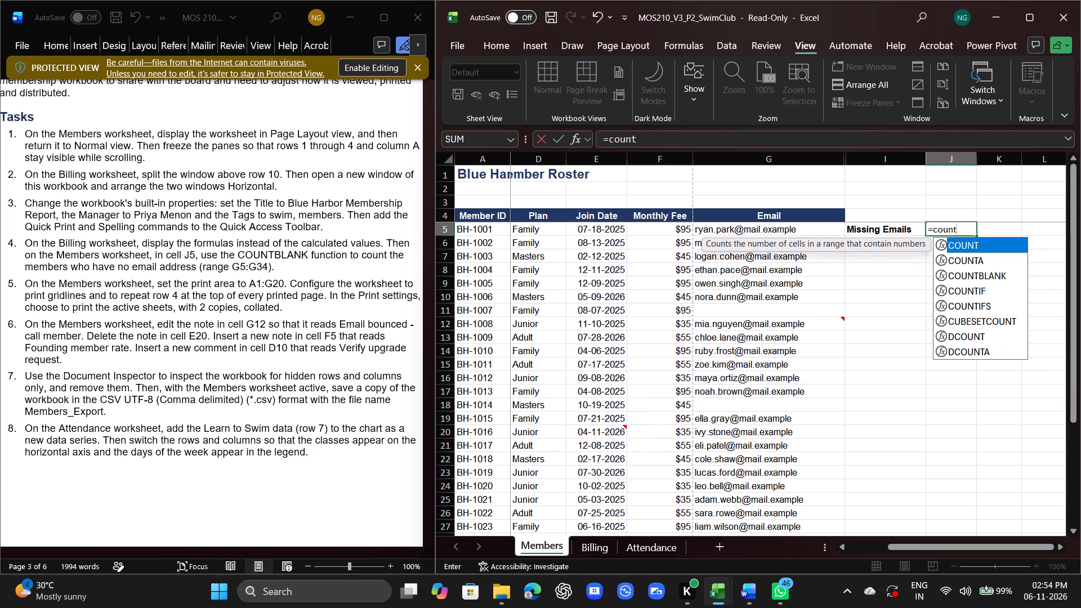
pyautogui.doubleClick(964, 274)
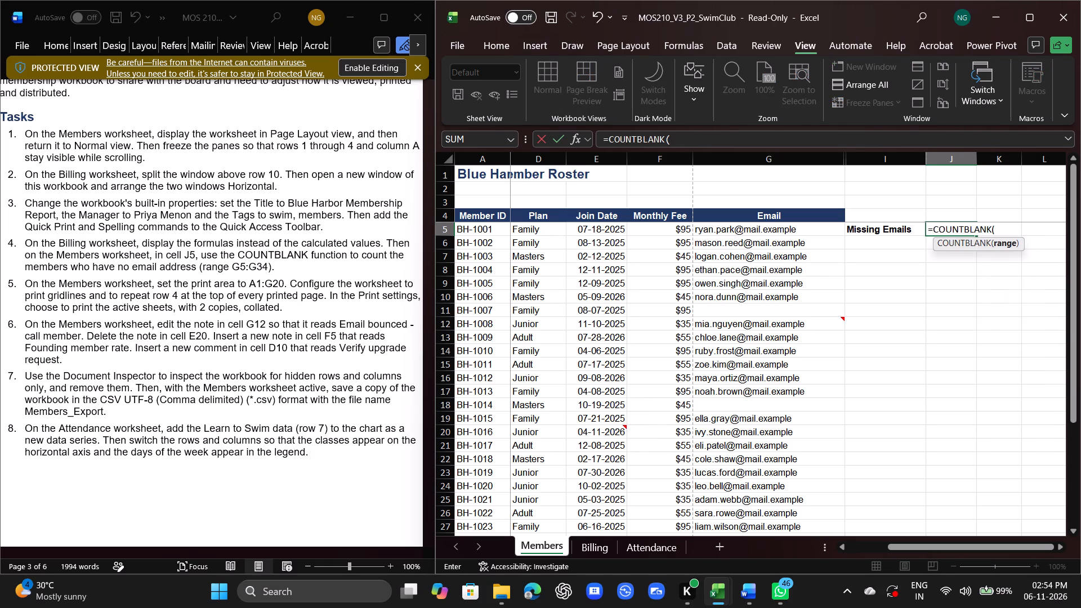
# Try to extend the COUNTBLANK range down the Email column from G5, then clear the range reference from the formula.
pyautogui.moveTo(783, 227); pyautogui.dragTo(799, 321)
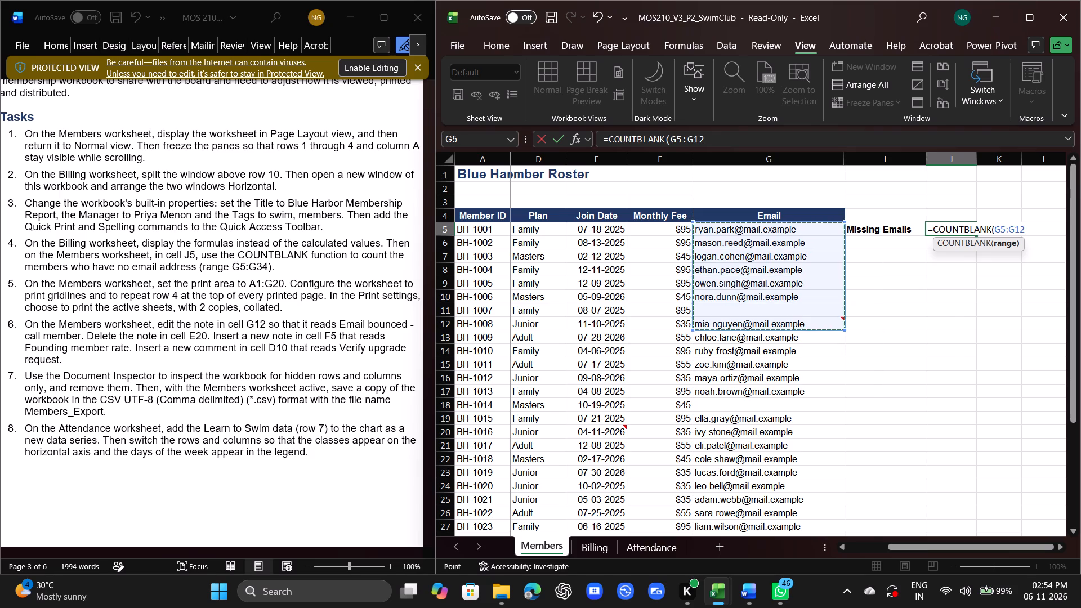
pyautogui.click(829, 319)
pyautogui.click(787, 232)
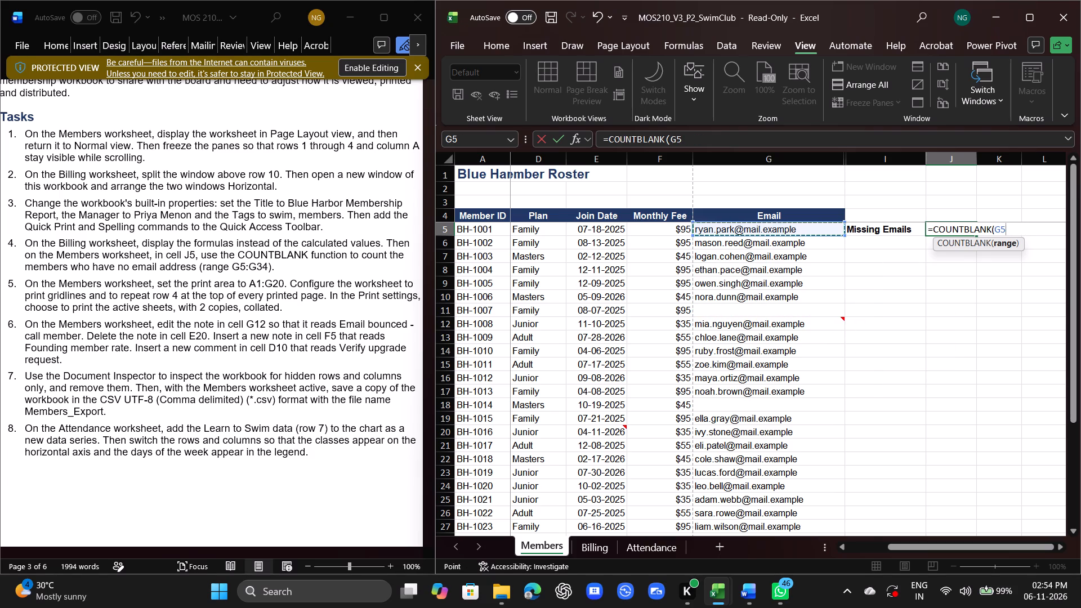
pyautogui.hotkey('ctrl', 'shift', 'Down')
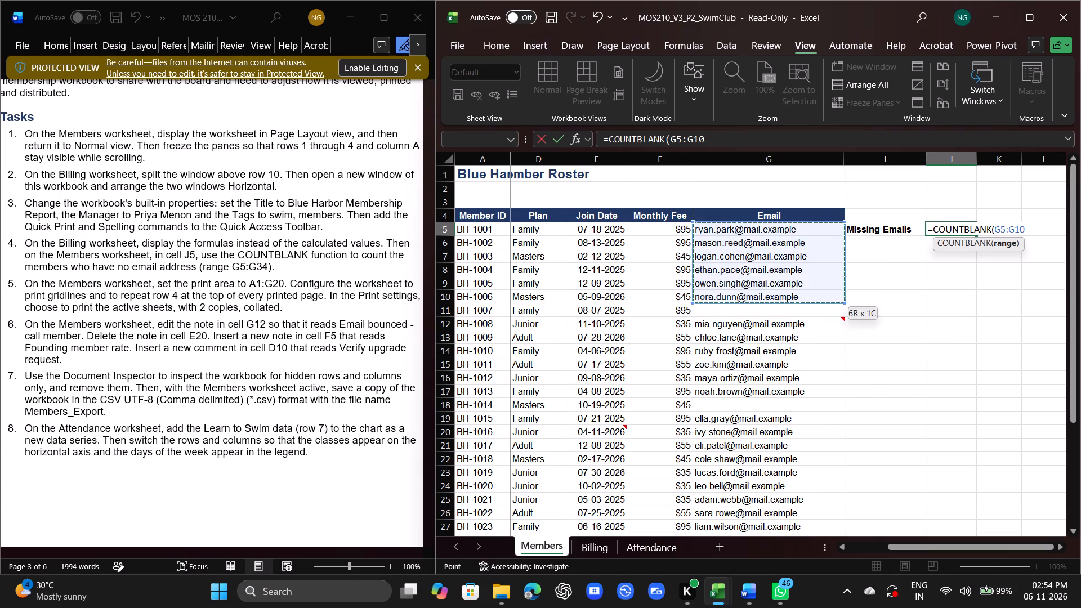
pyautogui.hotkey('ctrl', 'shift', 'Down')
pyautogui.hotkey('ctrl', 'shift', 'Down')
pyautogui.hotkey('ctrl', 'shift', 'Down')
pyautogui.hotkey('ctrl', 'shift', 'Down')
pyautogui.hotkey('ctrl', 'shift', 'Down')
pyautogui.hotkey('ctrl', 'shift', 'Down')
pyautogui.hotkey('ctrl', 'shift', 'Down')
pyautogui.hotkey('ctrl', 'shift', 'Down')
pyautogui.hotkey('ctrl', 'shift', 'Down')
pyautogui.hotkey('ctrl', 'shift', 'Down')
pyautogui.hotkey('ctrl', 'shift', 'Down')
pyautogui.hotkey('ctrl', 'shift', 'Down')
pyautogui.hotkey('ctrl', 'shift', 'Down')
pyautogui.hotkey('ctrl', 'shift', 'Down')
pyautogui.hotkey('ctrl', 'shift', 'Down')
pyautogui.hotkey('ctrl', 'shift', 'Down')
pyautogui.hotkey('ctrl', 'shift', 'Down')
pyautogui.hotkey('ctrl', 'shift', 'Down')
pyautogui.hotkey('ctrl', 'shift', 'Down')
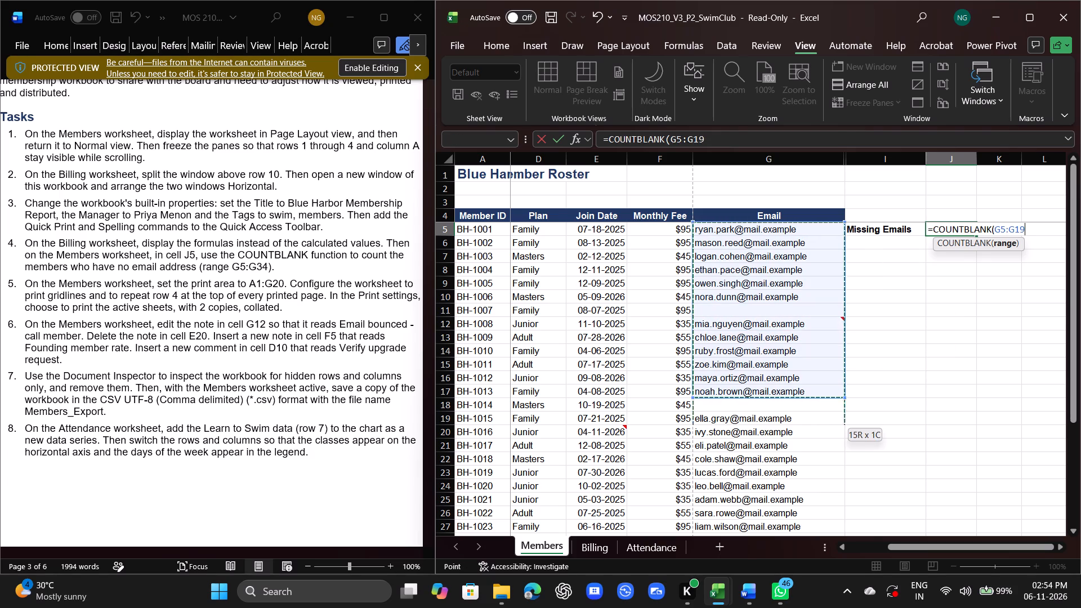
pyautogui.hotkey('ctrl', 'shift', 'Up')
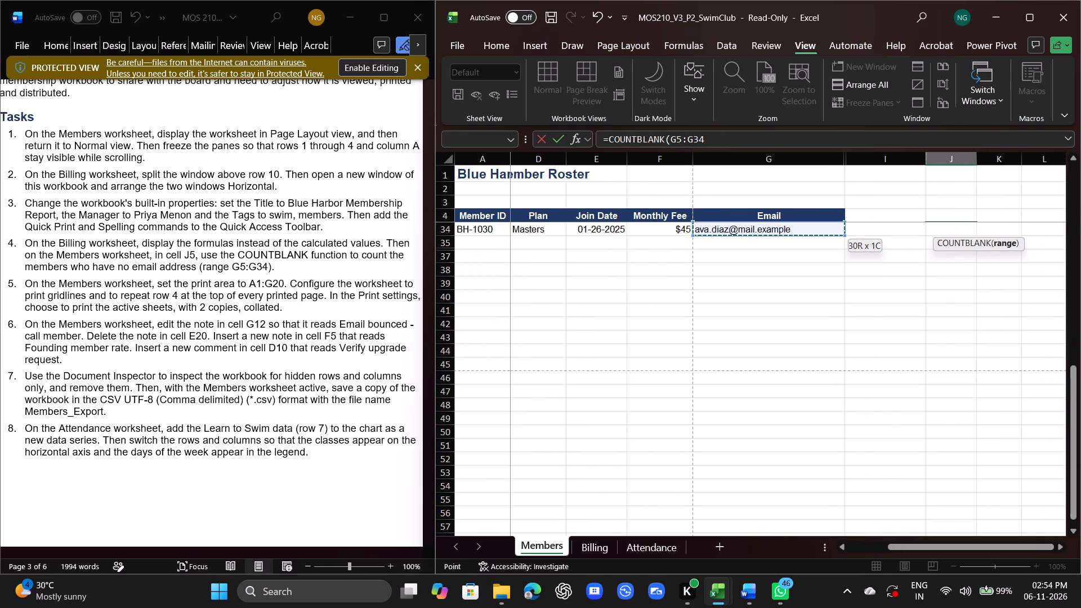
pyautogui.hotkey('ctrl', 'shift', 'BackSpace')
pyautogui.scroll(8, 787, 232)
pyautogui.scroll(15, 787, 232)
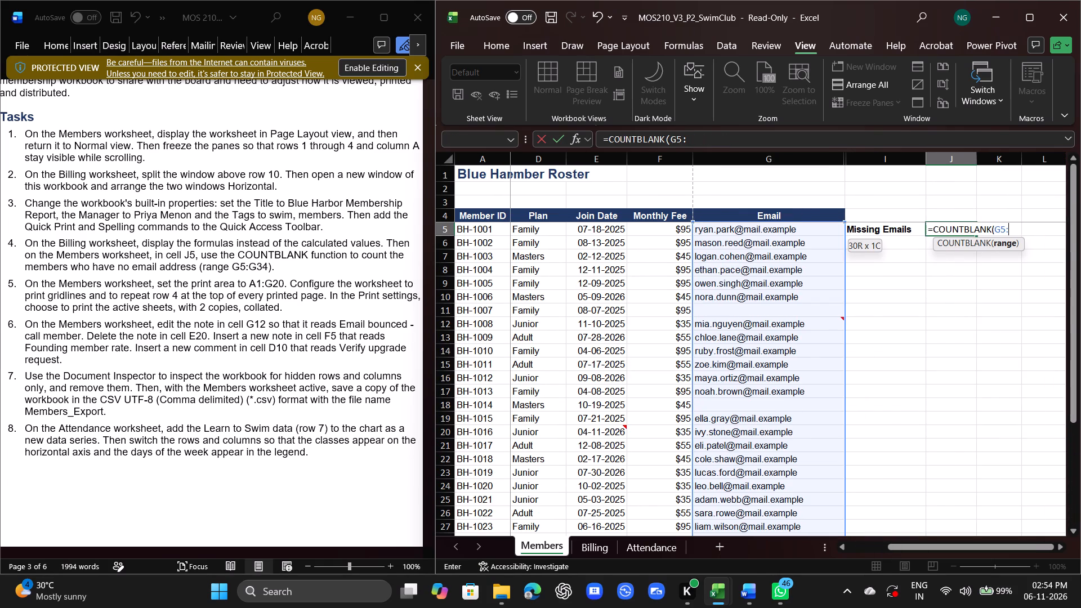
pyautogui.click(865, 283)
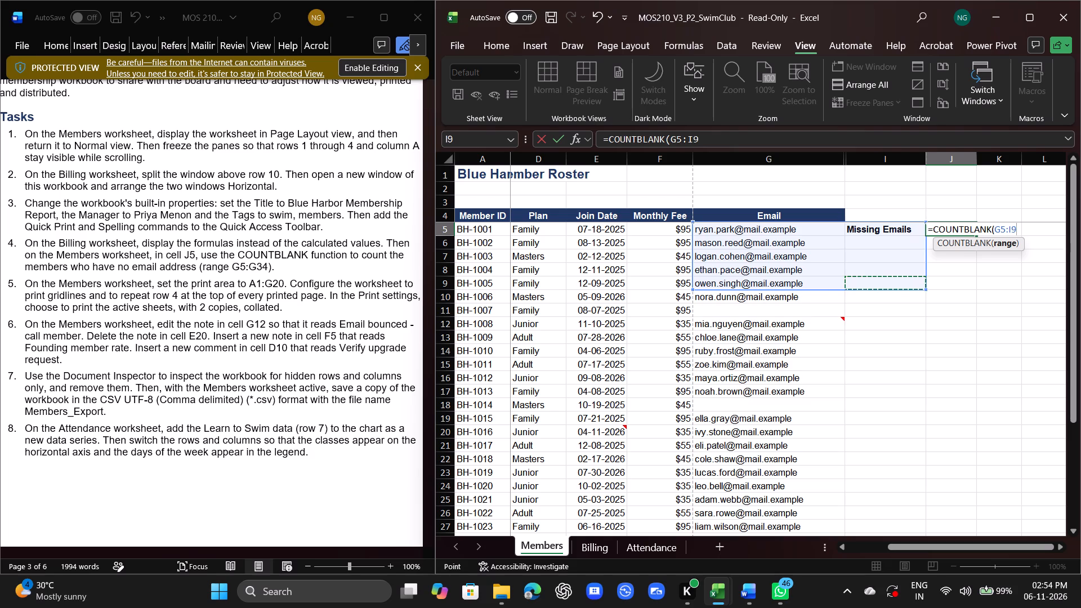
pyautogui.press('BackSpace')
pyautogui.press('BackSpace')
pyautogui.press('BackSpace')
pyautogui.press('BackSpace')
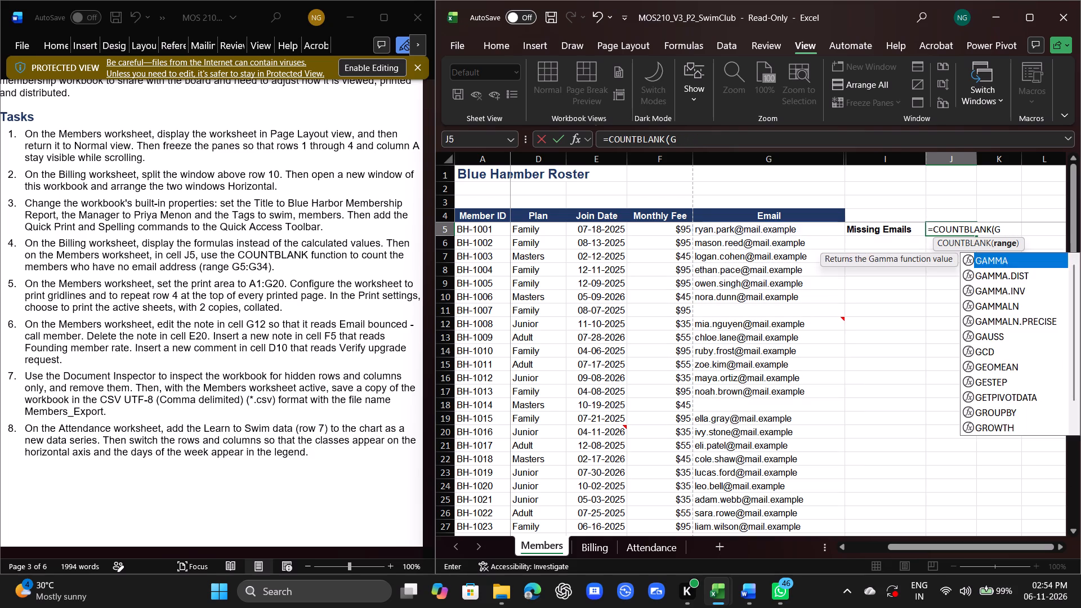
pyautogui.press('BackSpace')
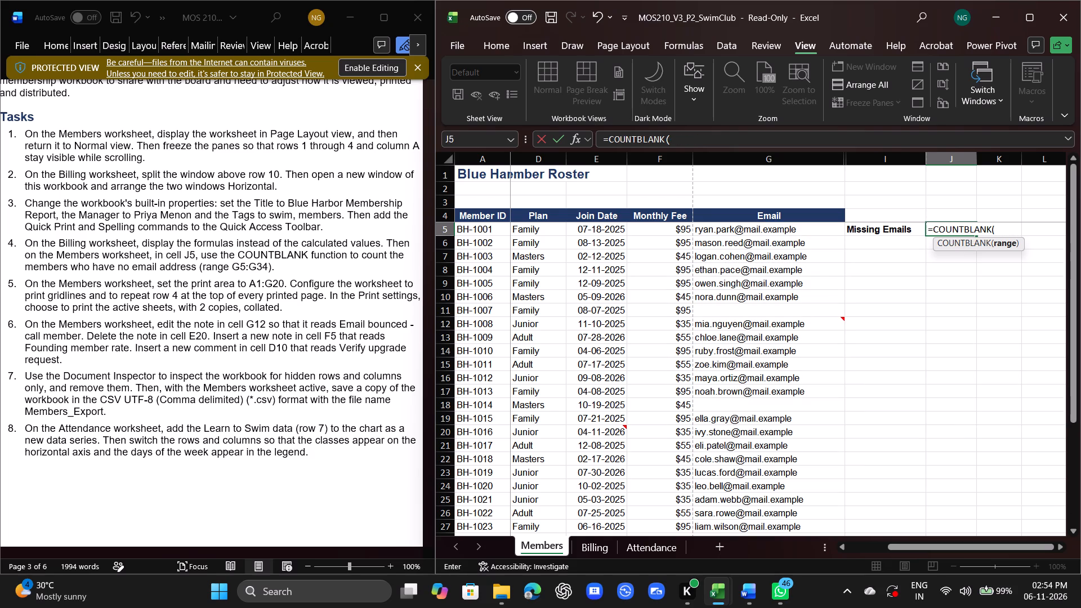
# Complete the COUNTBLANK formula in Members cell J5 with the email range G5:G34.
pyautogui.moveTo(792, 227); pyautogui.dragTo(747, 607)
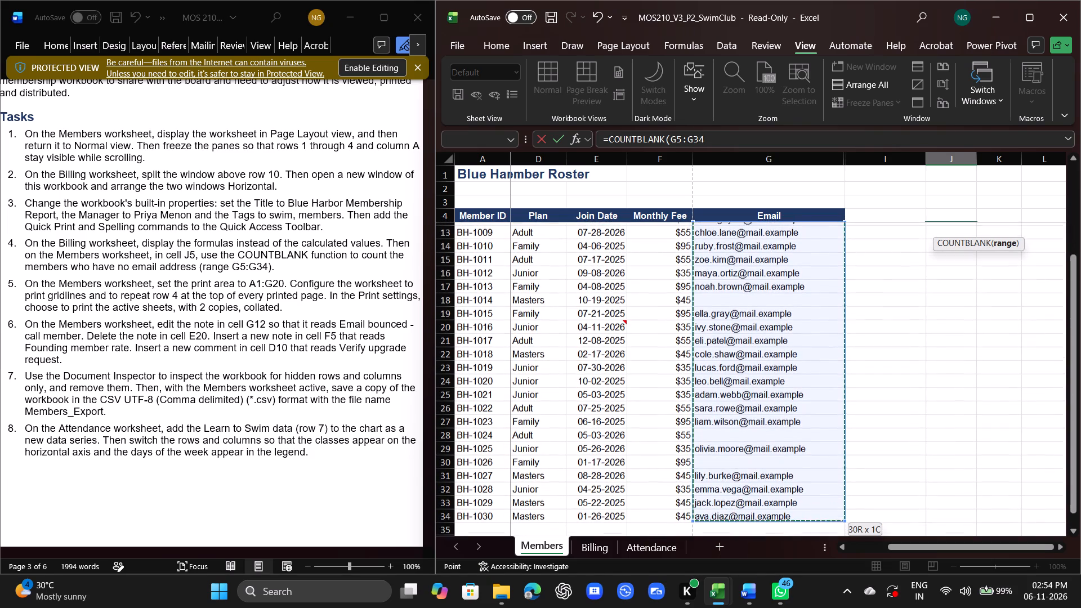
pyautogui.moveTo(747, 607); pyautogui.dragTo(757, 497)
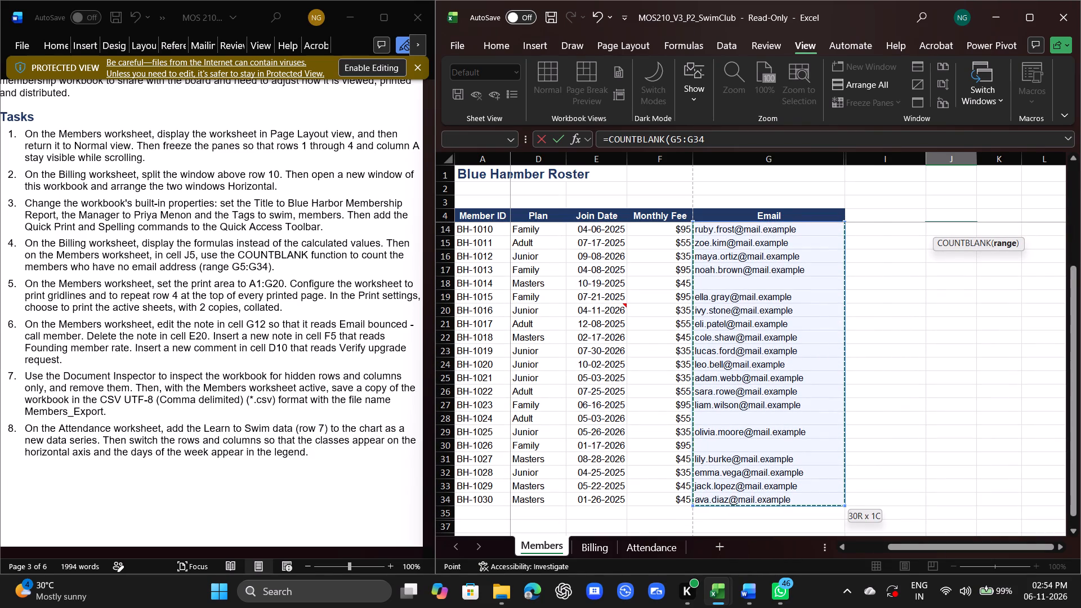
pyautogui.hotkey('shift', ')')
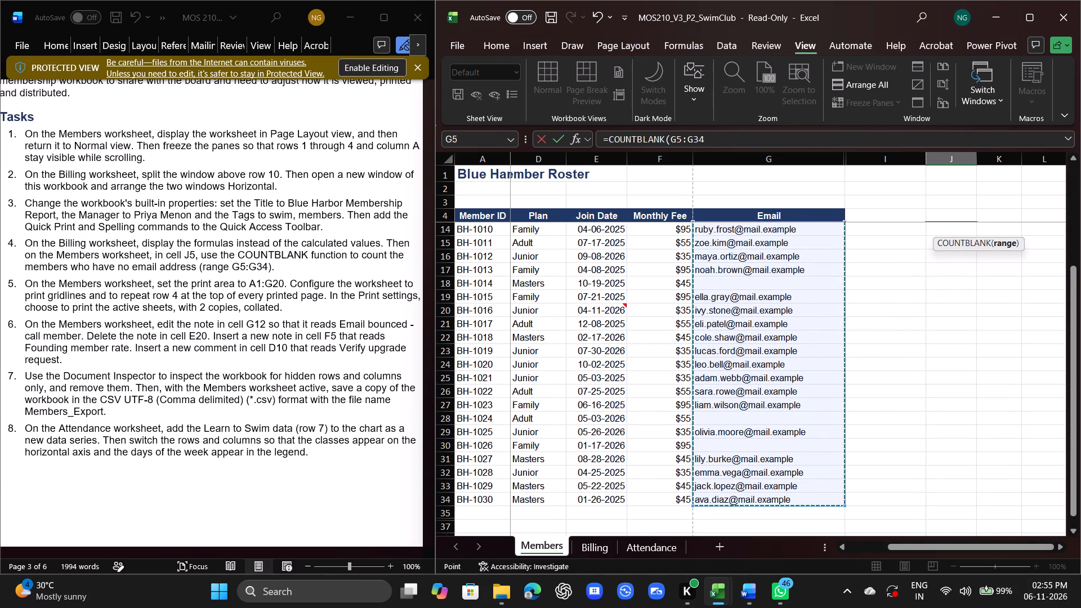
pyautogui.press('Return')
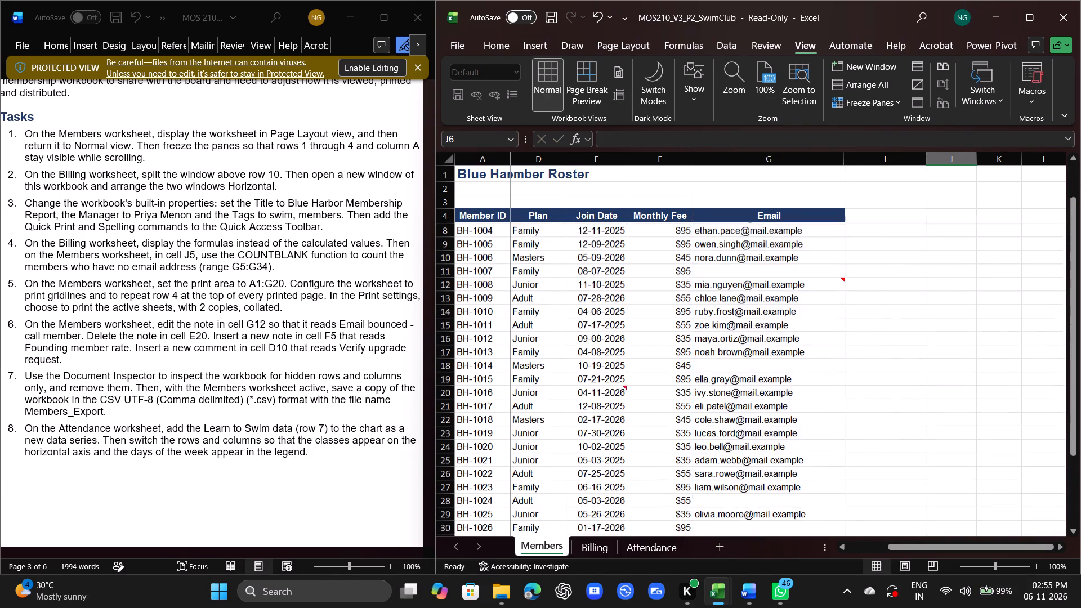
pyautogui.scroll(9, 757, 497)
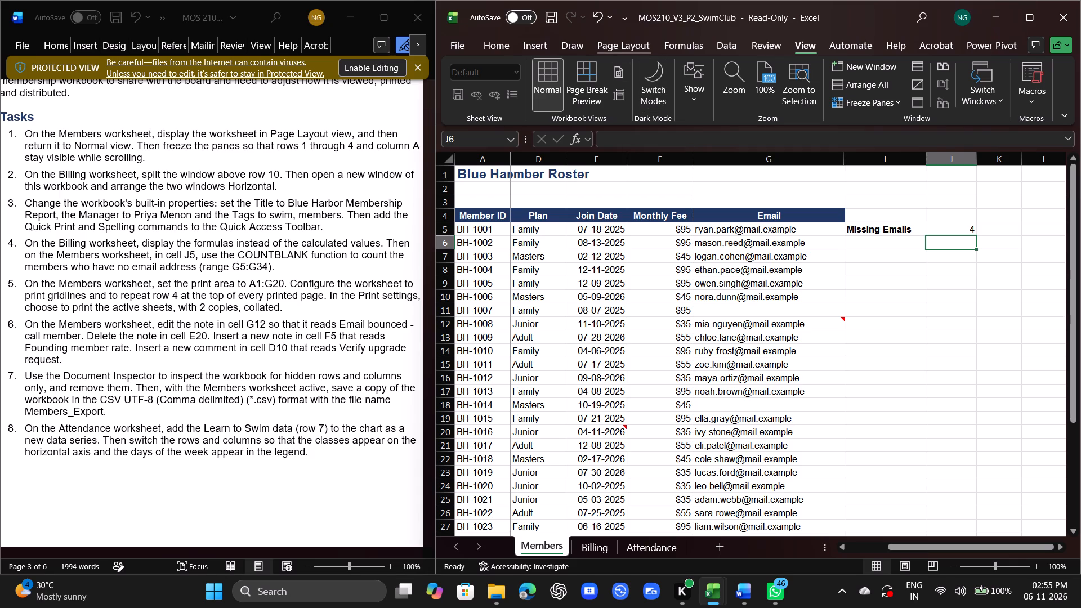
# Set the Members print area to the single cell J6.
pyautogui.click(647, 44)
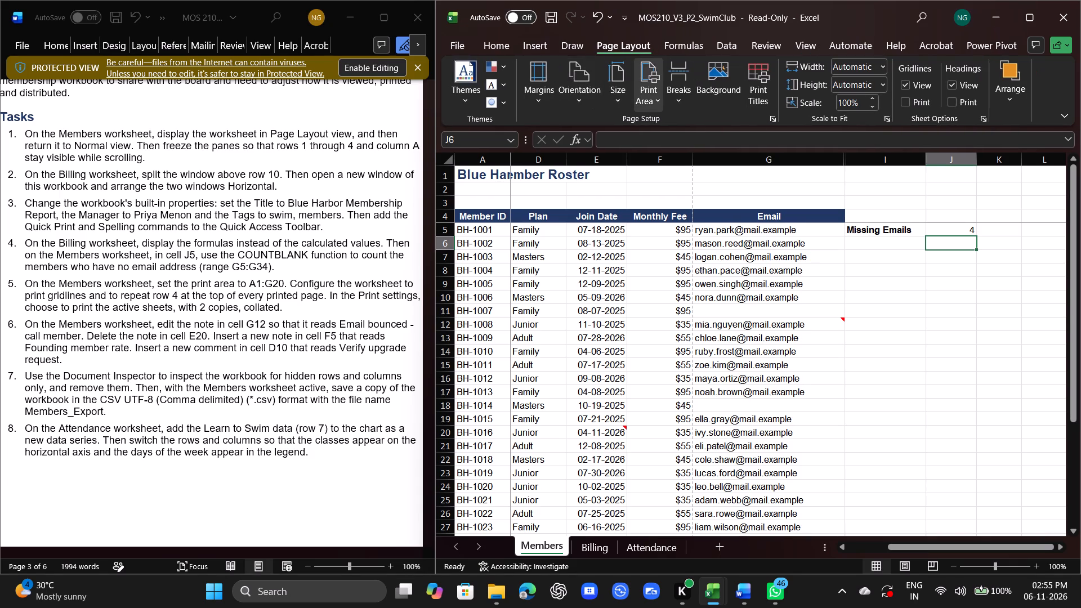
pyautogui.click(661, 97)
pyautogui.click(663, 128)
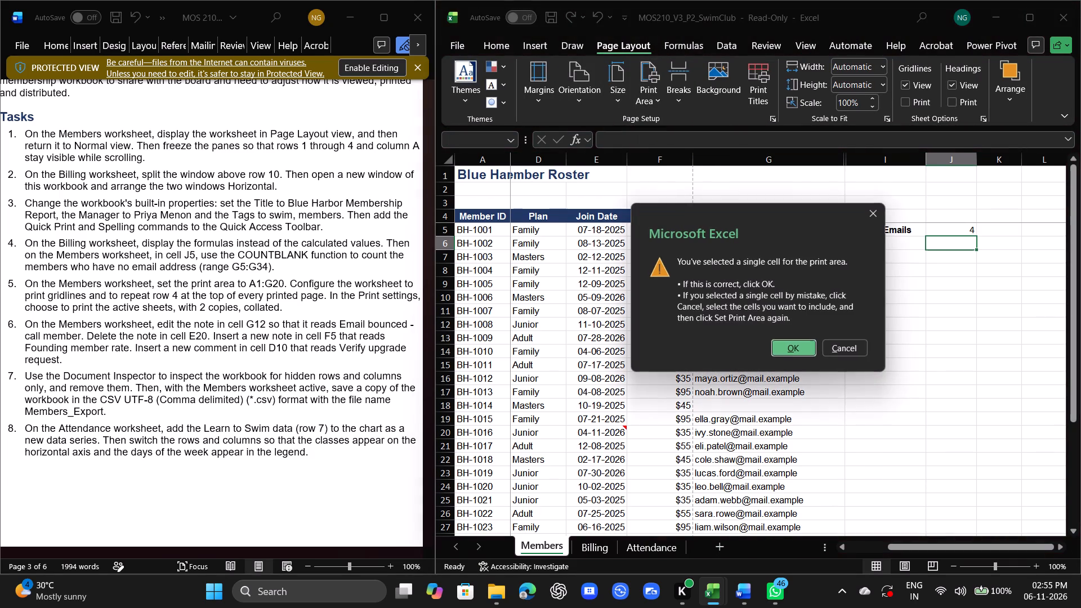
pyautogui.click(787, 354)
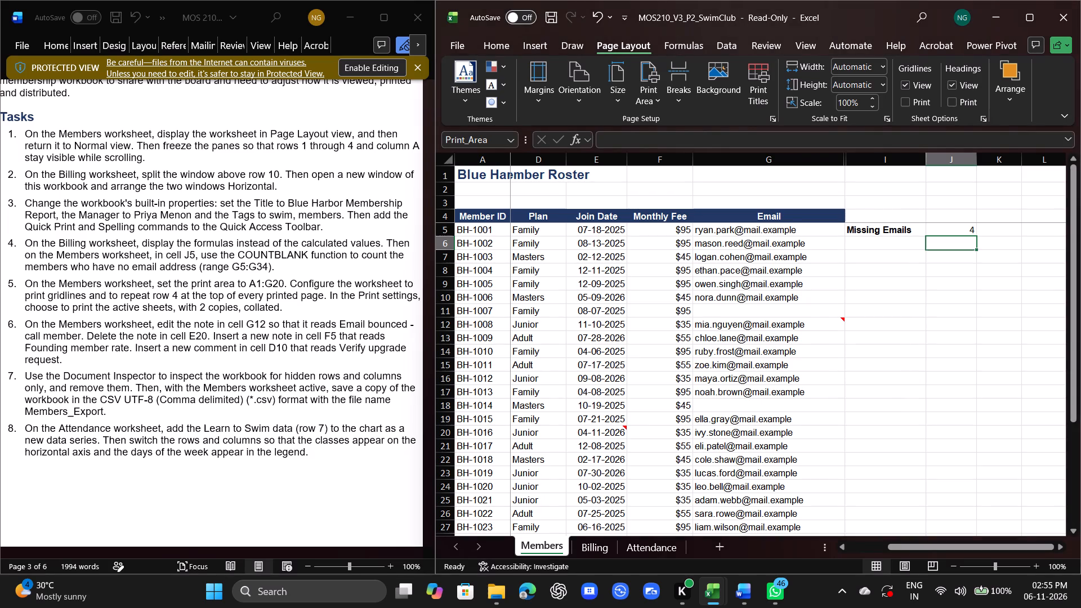
# Recall the Print_Area named range on the Members worksheet to check which cells it covers.
pyautogui.click(514, 142)
pyautogui.click(508, 140)
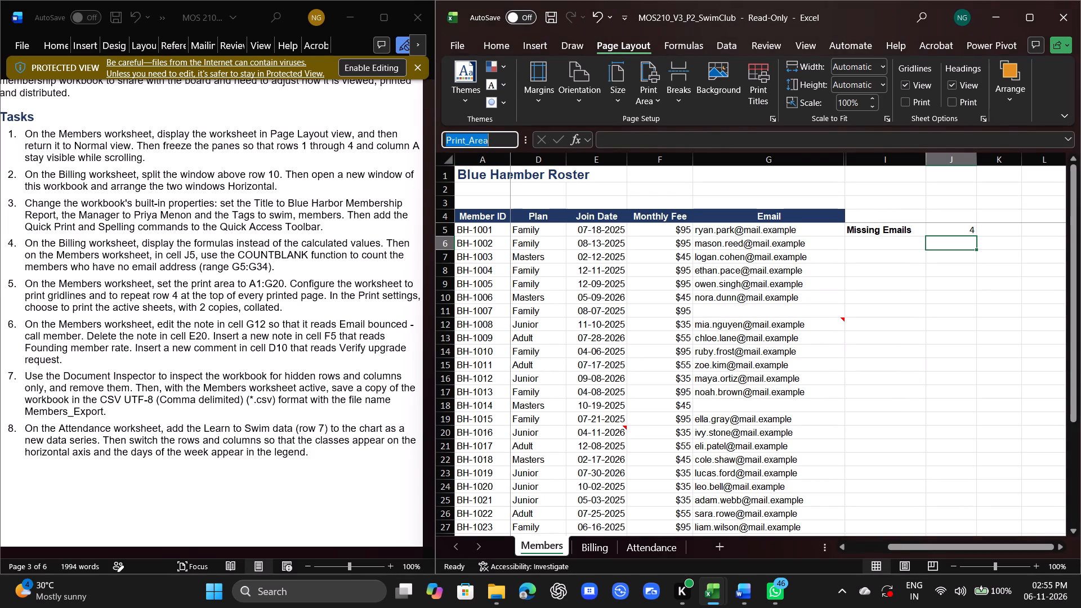
pyautogui.click(458, 141)
pyautogui.click(560, 173)
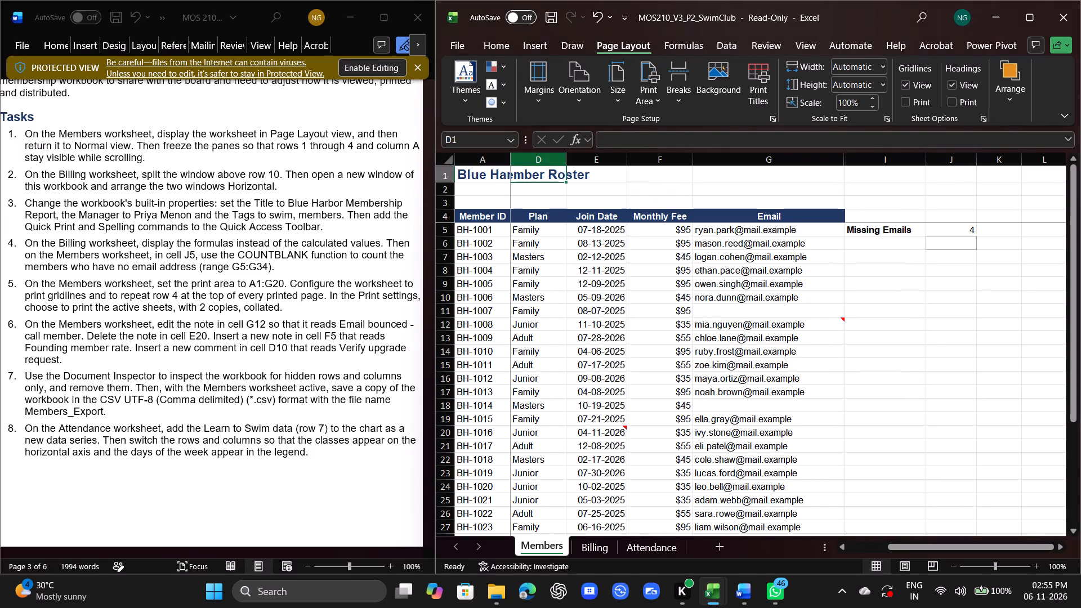
pyautogui.click(509, 138)
pyautogui.click(474, 159)
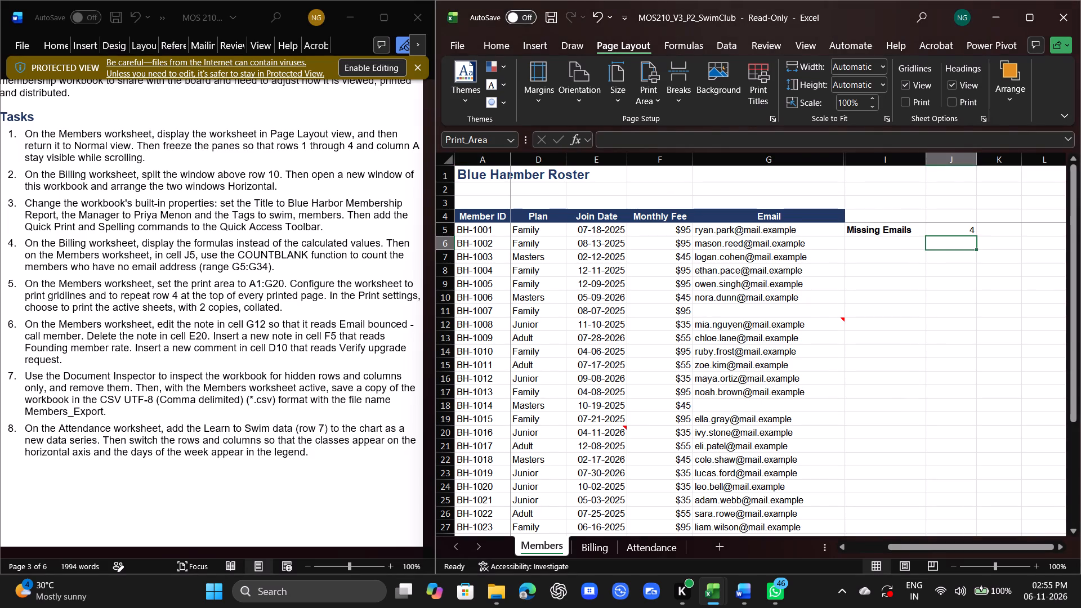
# Set the print area of the Members worksheet to the range A1:G20.
pyautogui.click(910, 270)
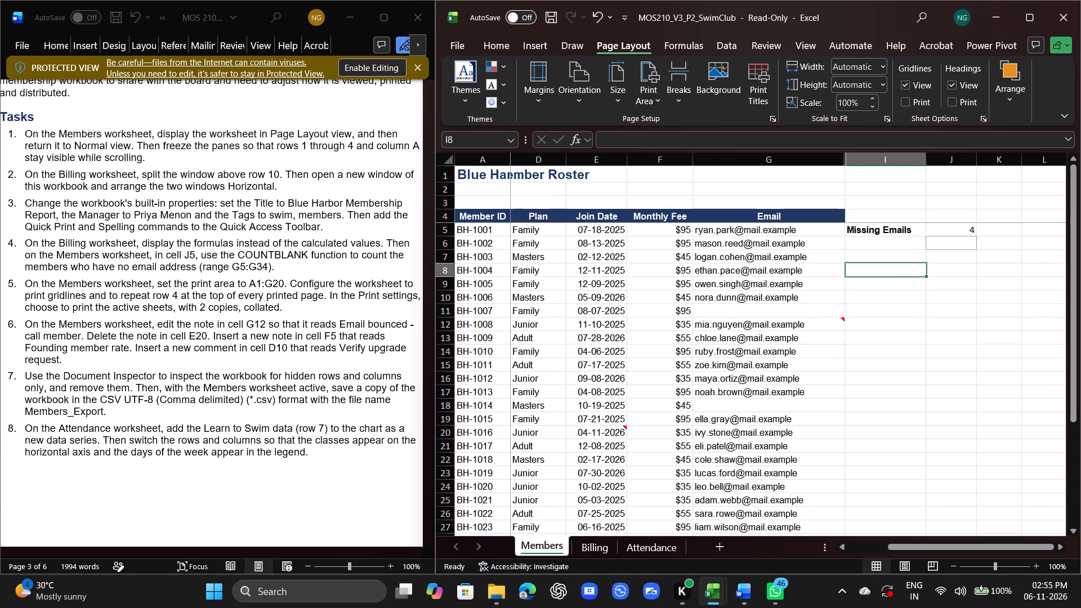
pyautogui.press('Left')
pyautogui.press('Left')
pyautogui.press('Left')
pyautogui.press('Left')
pyautogui.press('Left')
pyautogui.press('Left')
pyautogui.press('Left')
pyautogui.press('Left')
pyautogui.press('Left')
pyautogui.press('Left')
pyautogui.press('Left')
pyautogui.press('Left')
pyautogui.press('Left')
pyautogui.press('Left')
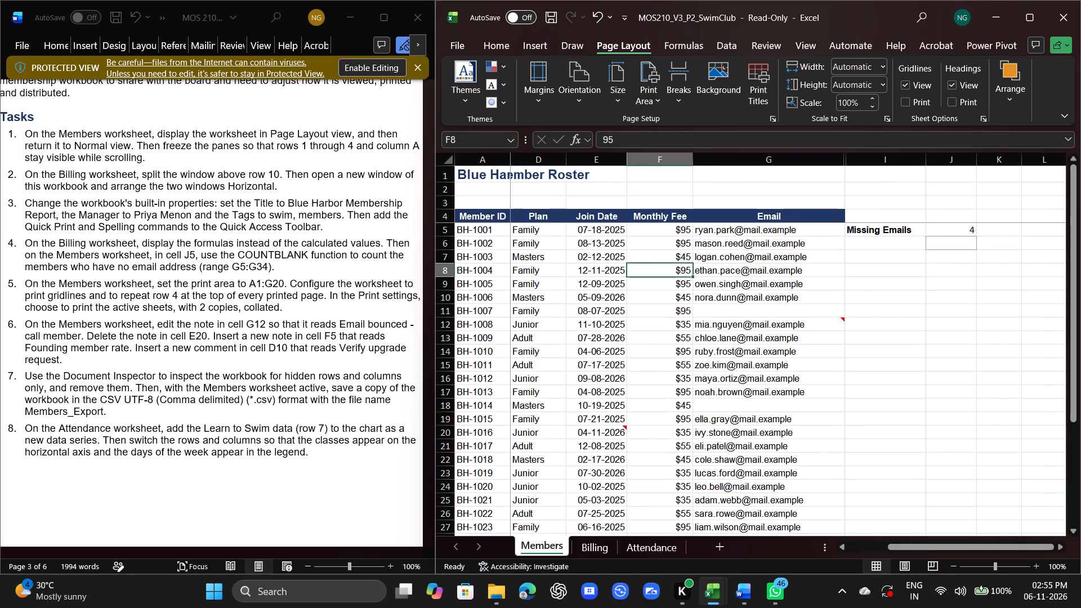
pyautogui.click(481, 176)
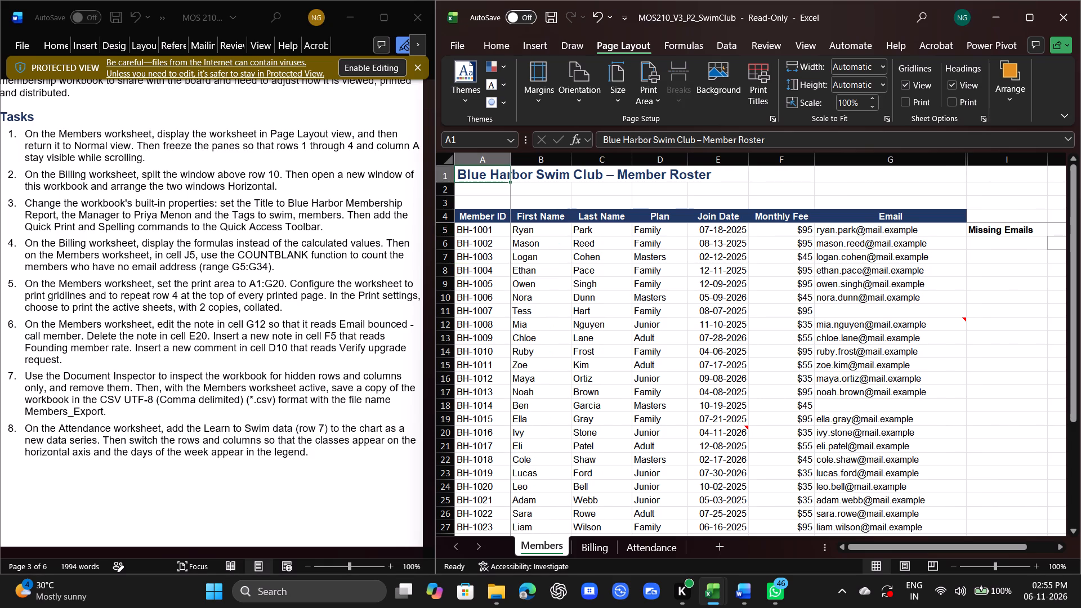
pyautogui.click(646, 209)
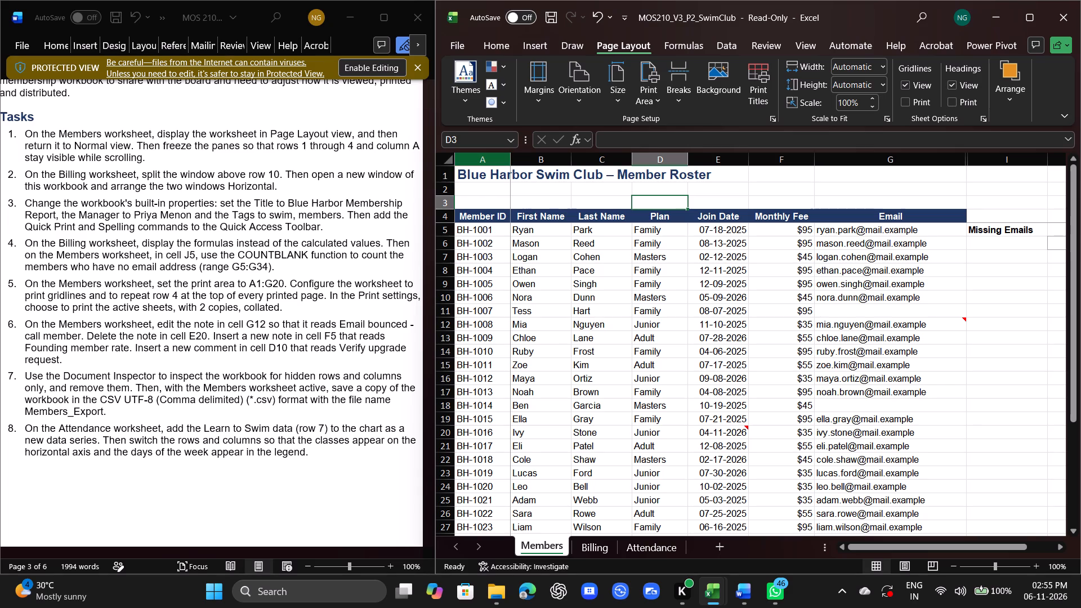
pyautogui.moveTo(482, 173); pyautogui.dragTo(834, 396)
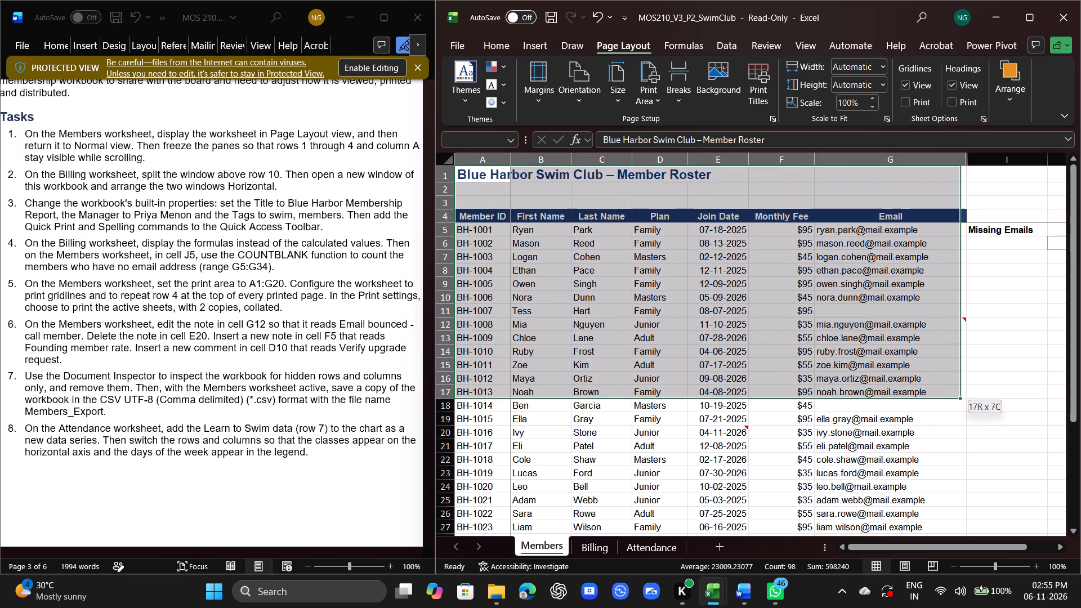
pyautogui.moveTo(834, 396); pyautogui.dragTo(904, 418)
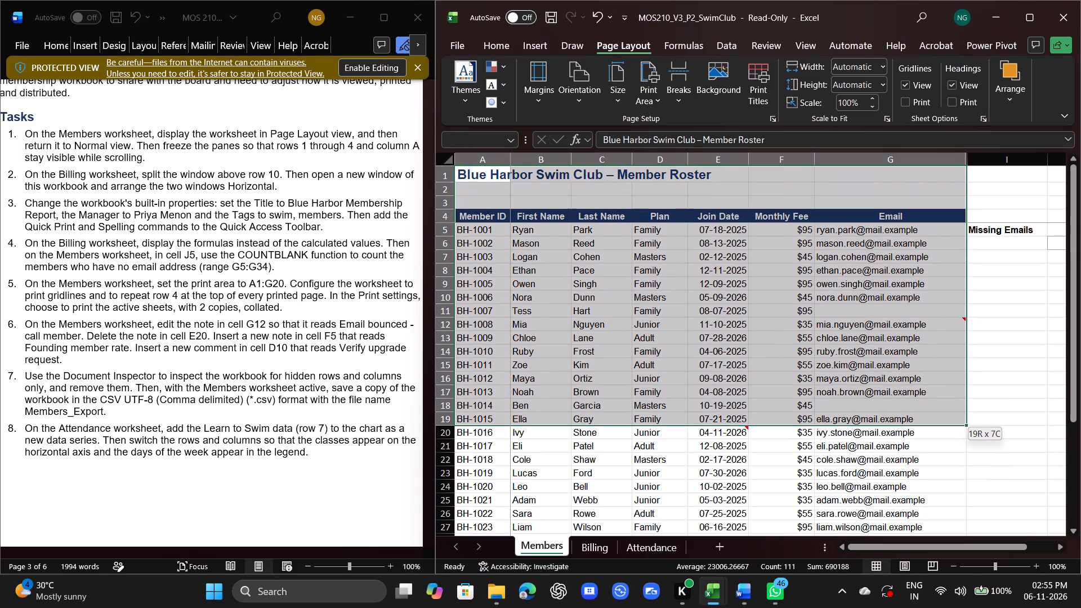
pyautogui.moveTo(904, 418); pyautogui.dragTo(908, 433)
pyautogui.click(652, 93)
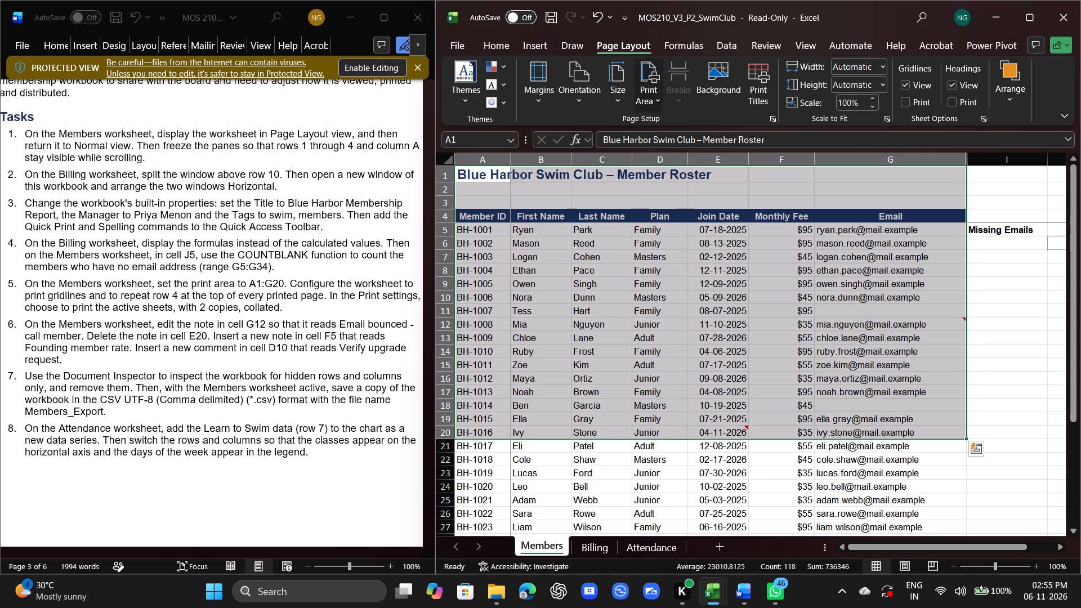
pyautogui.click(680, 129)
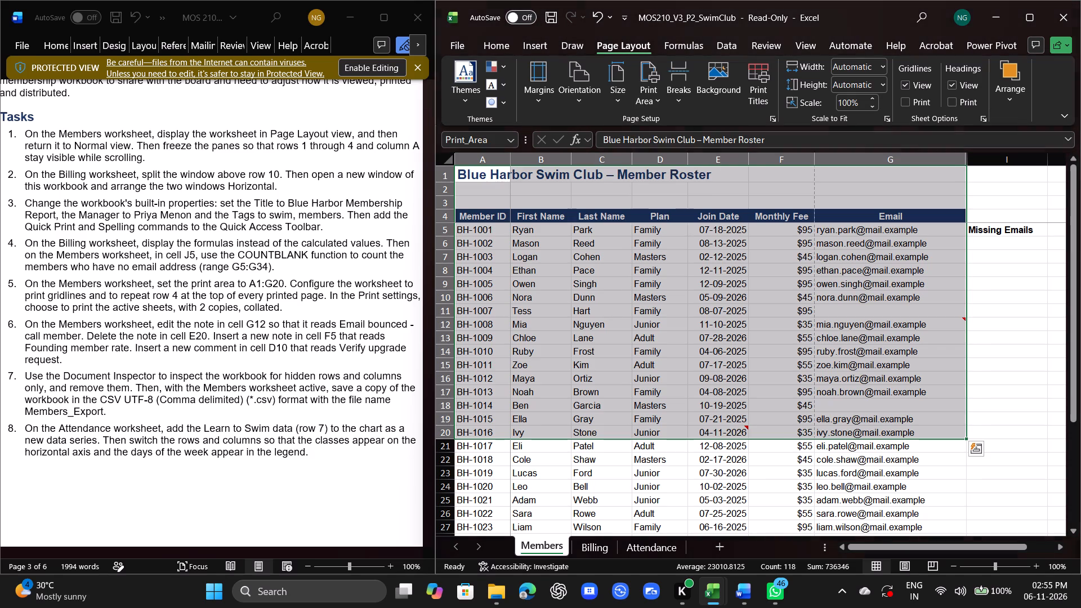
pyautogui.press('Return')
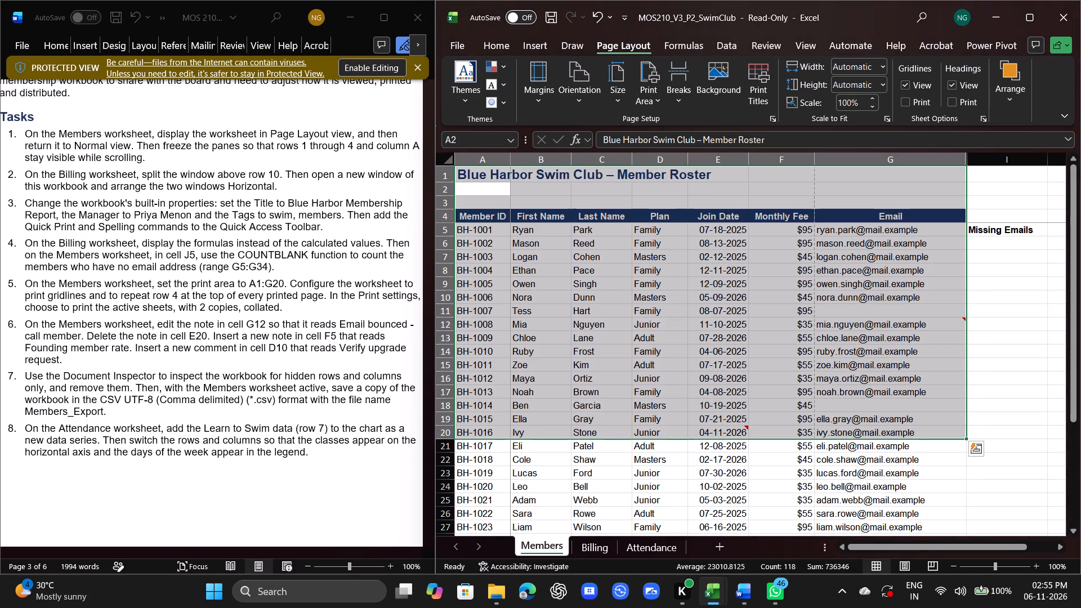
pyautogui.click(1038, 324)
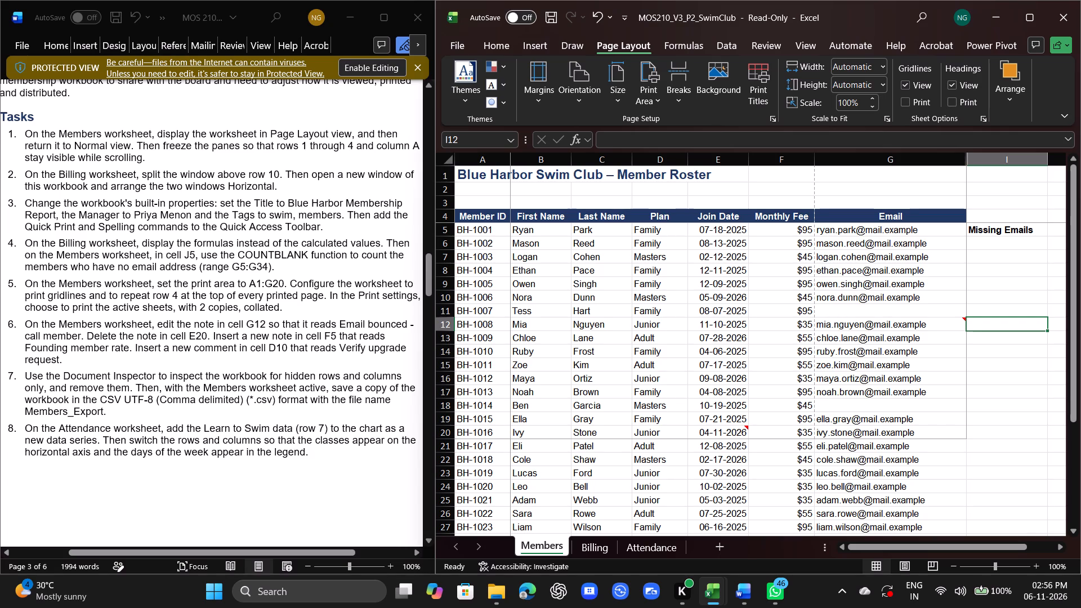
pyautogui.scroll(-7, 522, 271)
pyautogui.scroll(3, 522, 271)
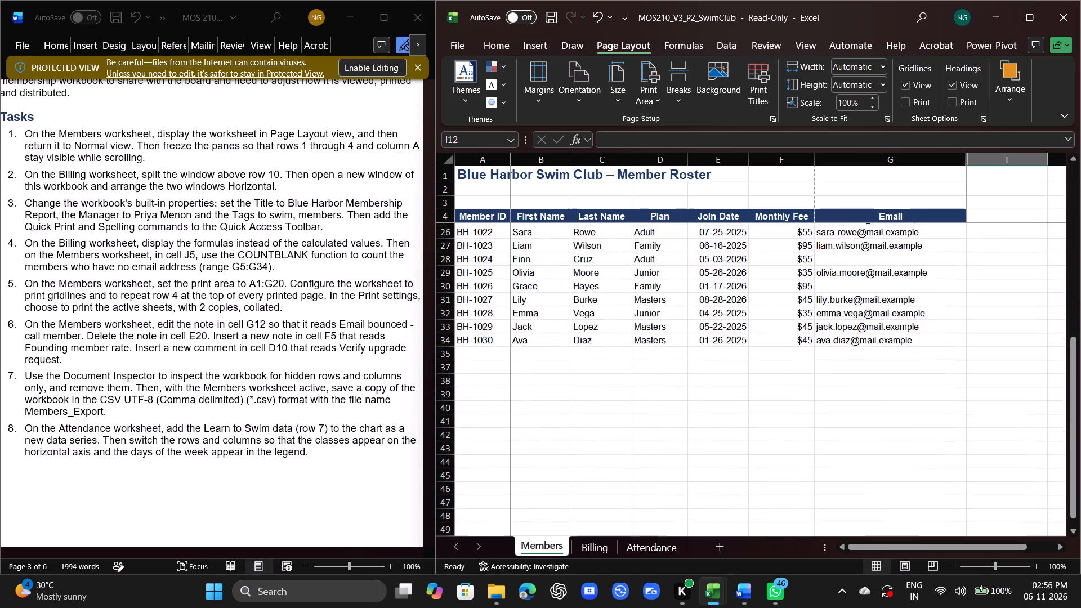
pyautogui.scroll(12, 522, 271)
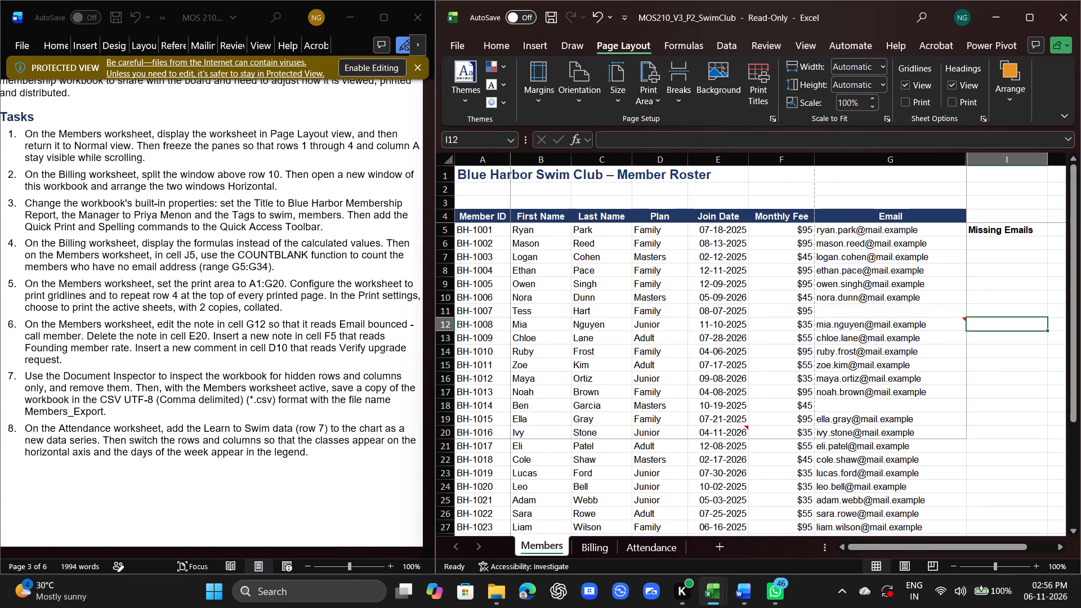
# Enable printing of both gridlines and row and column headings for the Members worksheet.
pyautogui.click(906, 99)
pyautogui.click(951, 102)
pyautogui.scroll(-8, 922, 127)
pyautogui.scroll(9, 677, 324)
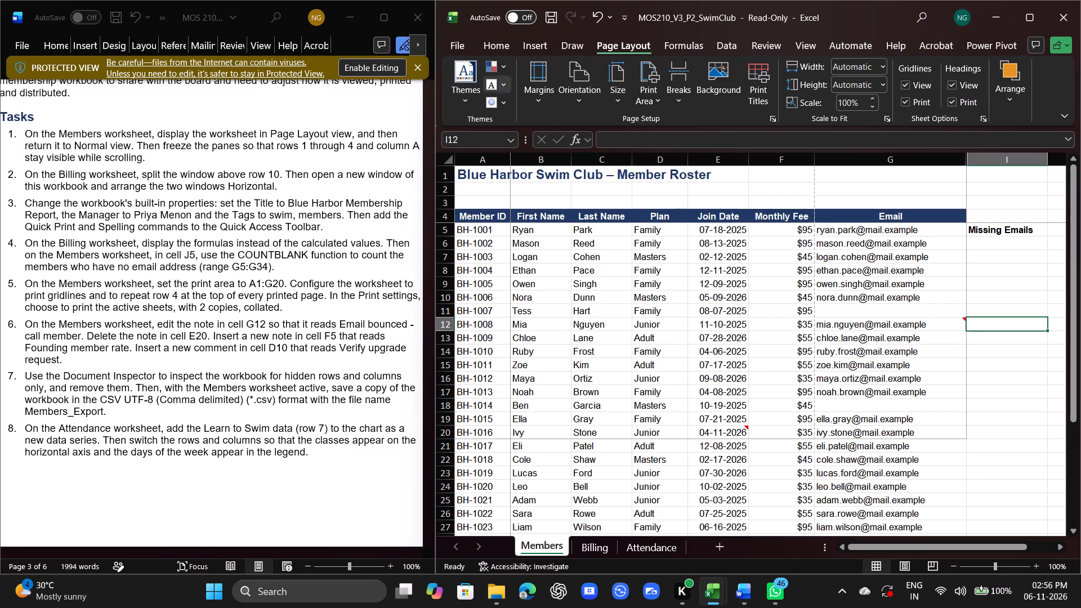
# Examine the pages of the Members worksheet in the print preview and return to the sheet.
pyautogui.click(445, 41)
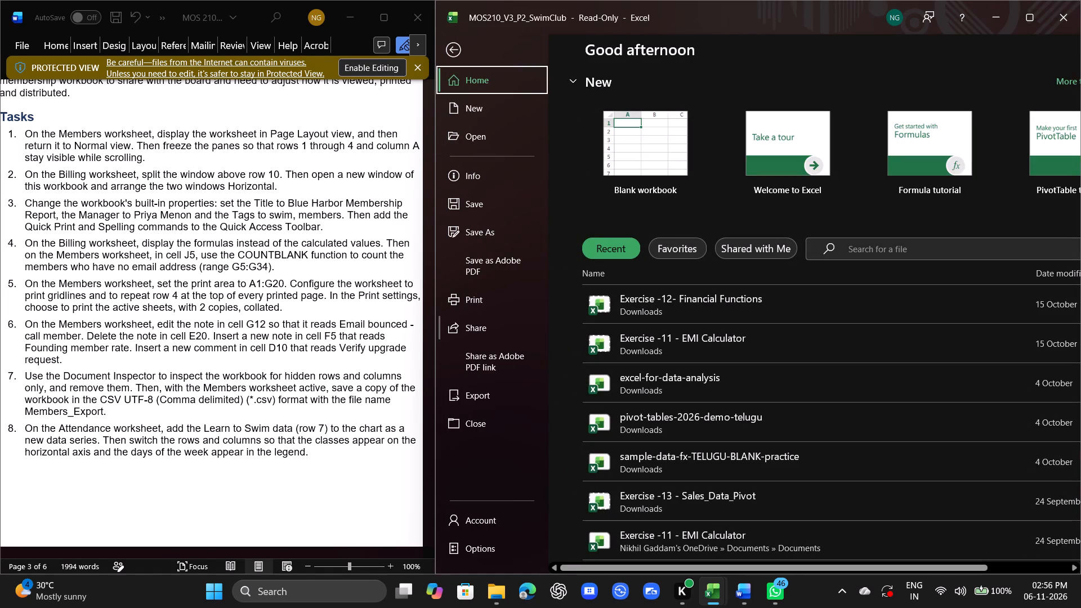
pyautogui.click(490, 307)
pyautogui.scroll(-2, 850, 376)
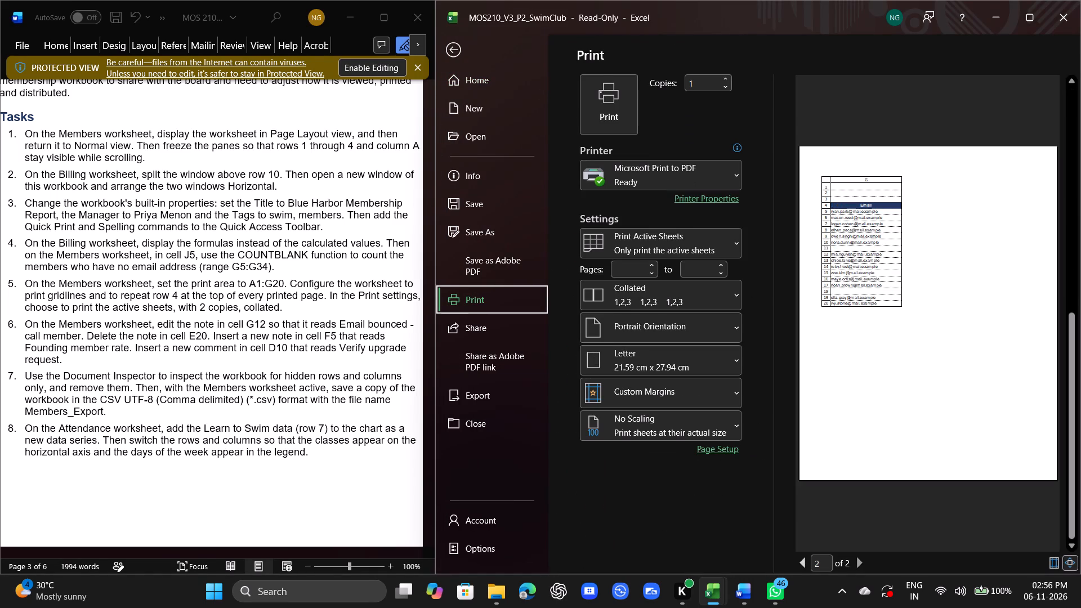
pyautogui.scroll(5, 906, 499)
pyautogui.scroll(-5, 905, 500)
pyautogui.scroll(5, 905, 500)
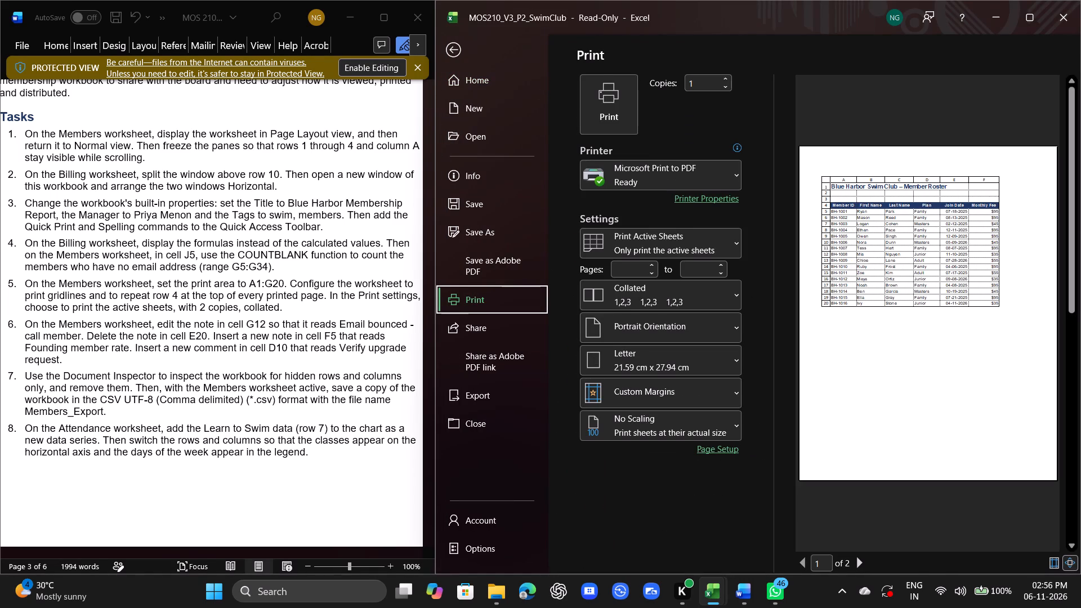
pyautogui.scroll(-2, 905, 500)
pyautogui.scroll(3, 905, 500)
pyautogui.click(449, 47)
pyautogui.scroll(-5, 611, 199)
pyautogui.scroll(6, 609, 200)
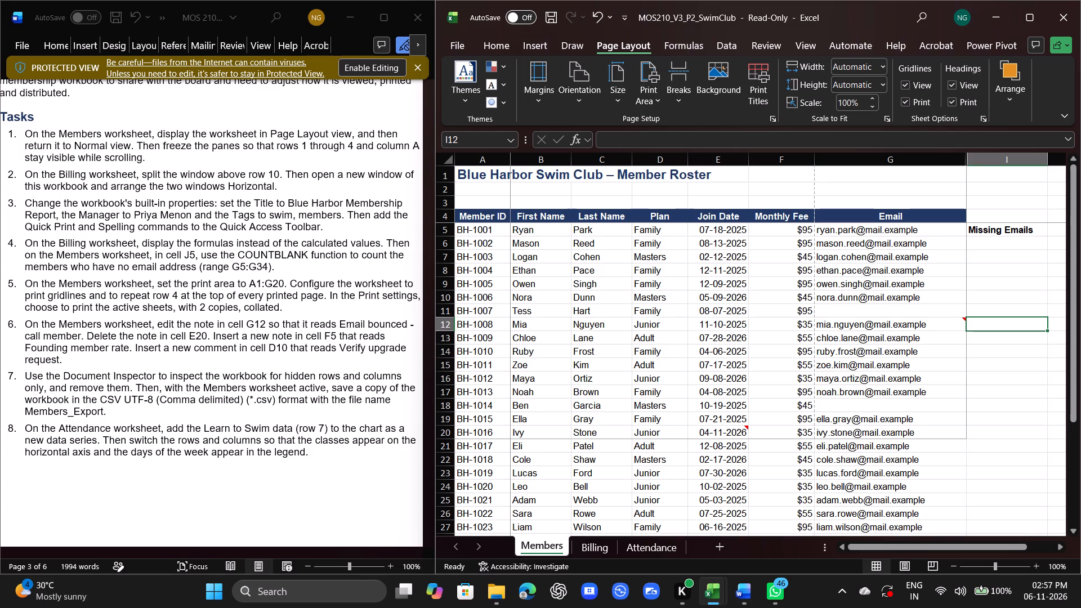
# Set rows 1 through 4 of the Members worksheet to repeat at the top of every printed page.
pyautogui.click(766, 105)
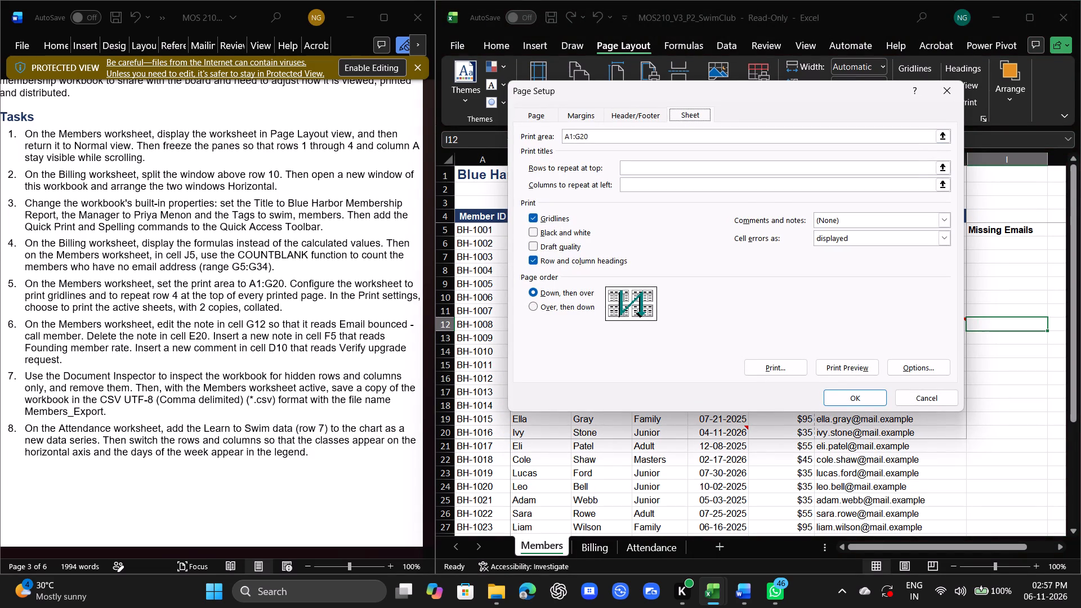
pyautogui.click(649, 113)
pyautogui.click(664, 113)
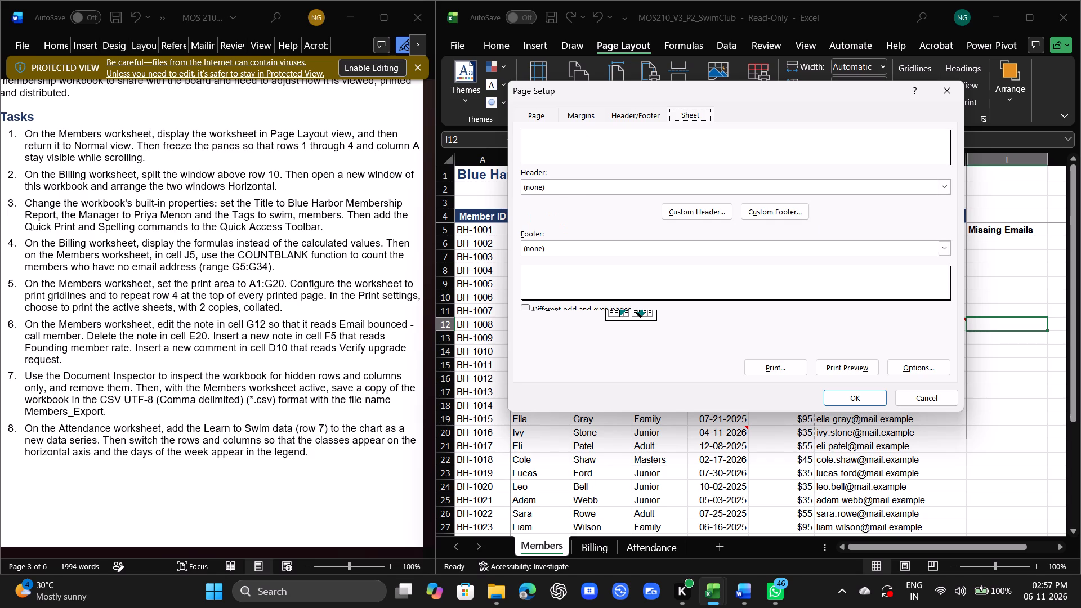
pyautogui.click(693, 119)
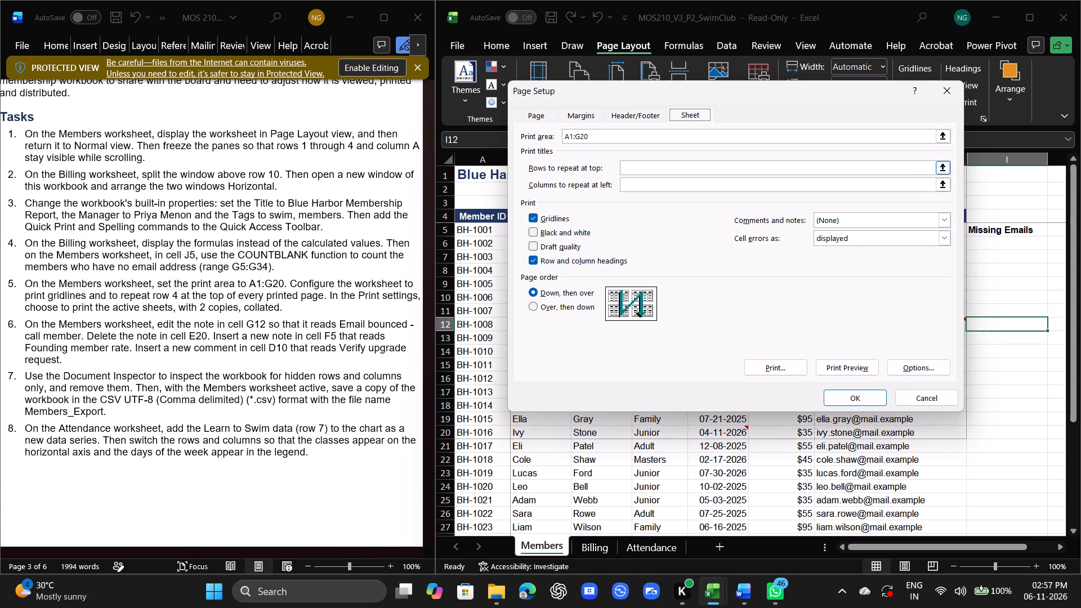
pyautogui.click(944, 171)
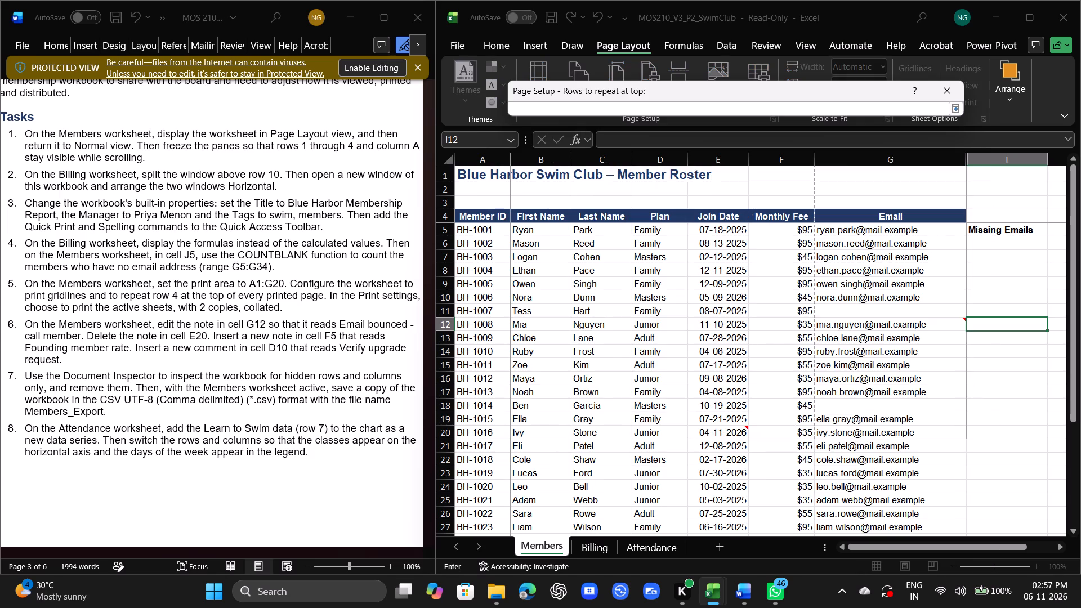
pyautogui.press('4')
pyautogui.press('BackSpace')
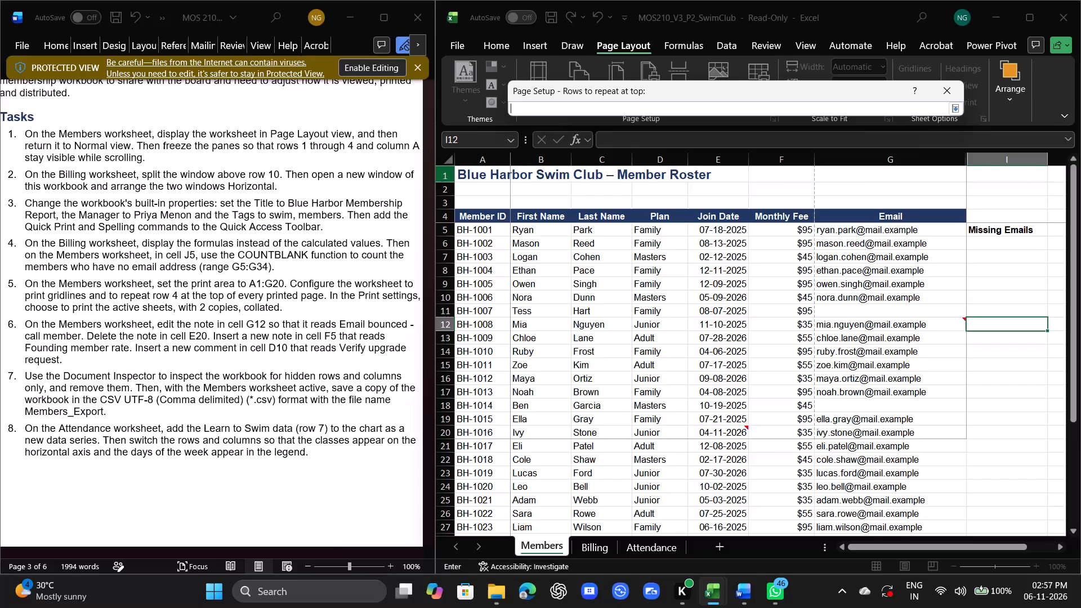
pyautogui.moveTo(471, 173); pyautogui.dragTo(512, 216)
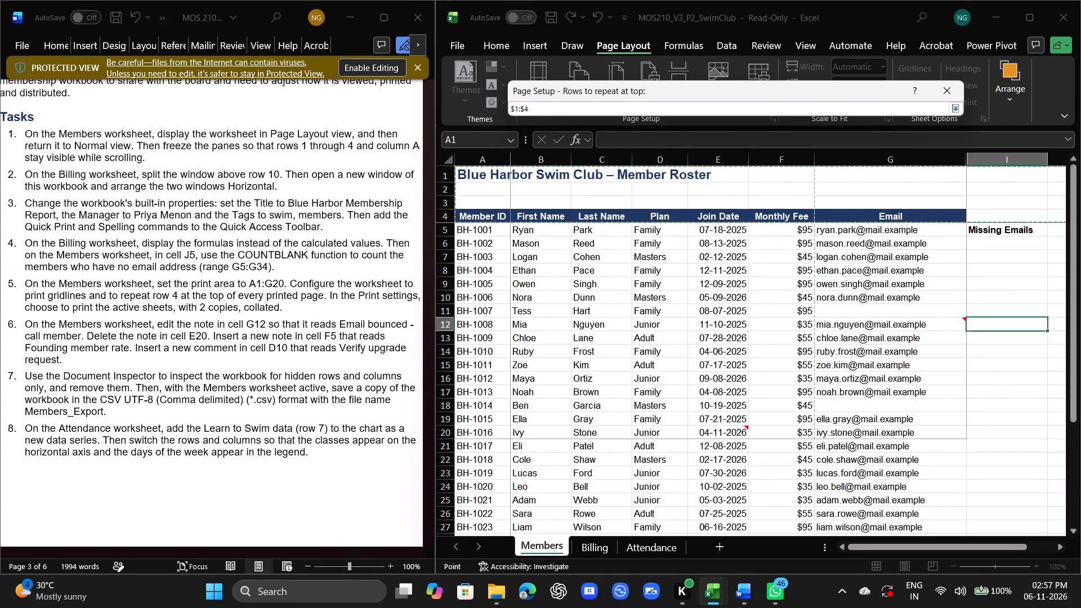
pyautogui.press('Return')
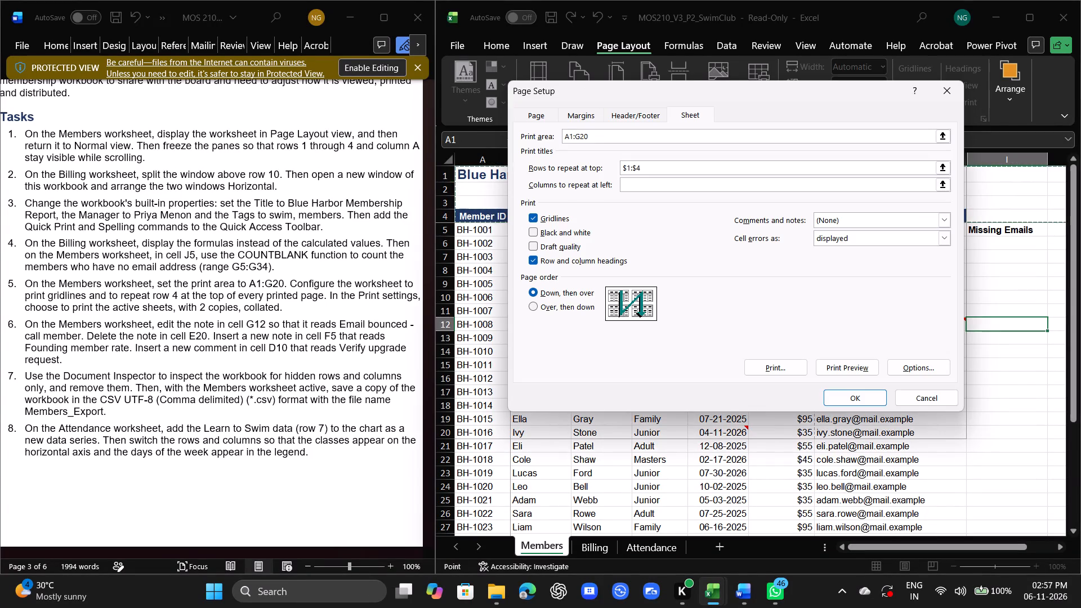
pyautogui.click(870, 397)
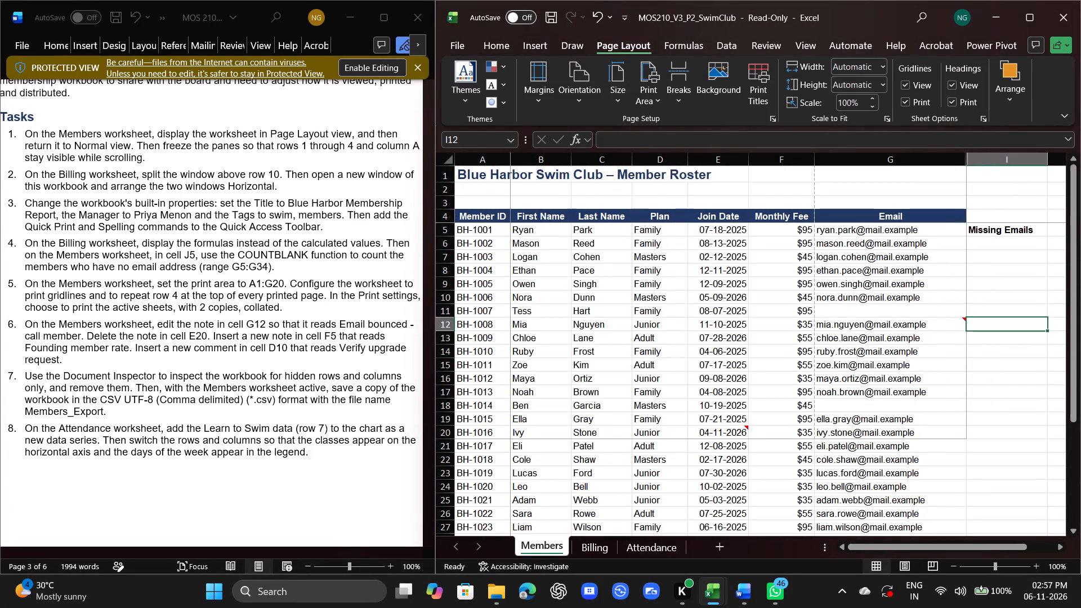
# Examine both pages of the Members worksheet in the print preview and return to the sheet.
pyautogui.click(447, 37)
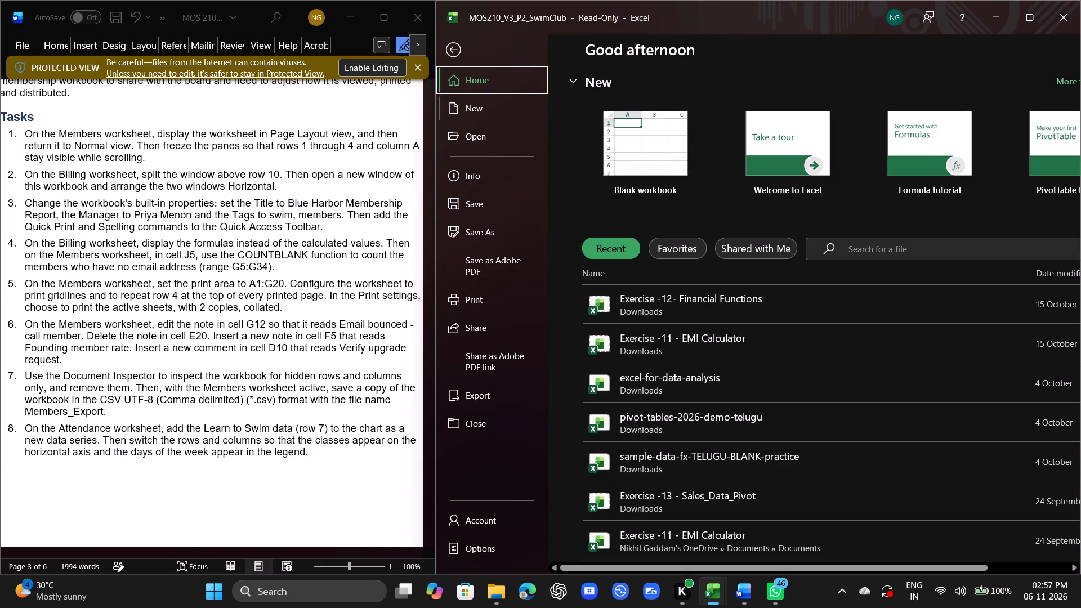
pyautogui.click(489, 293)
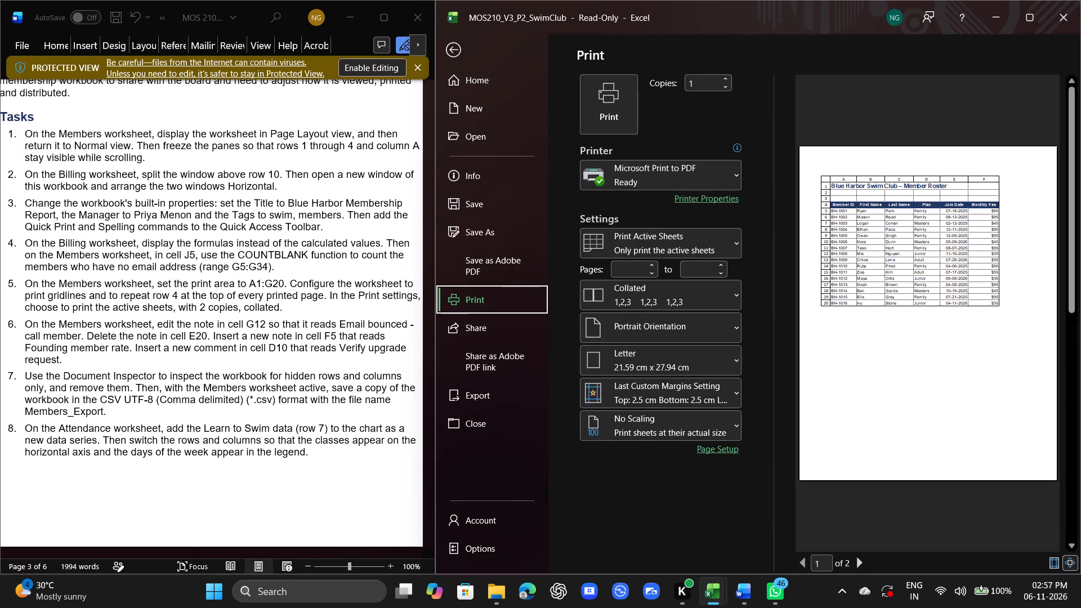
pyautogui.click(863, 561)
pyautogui.click(863, 561)
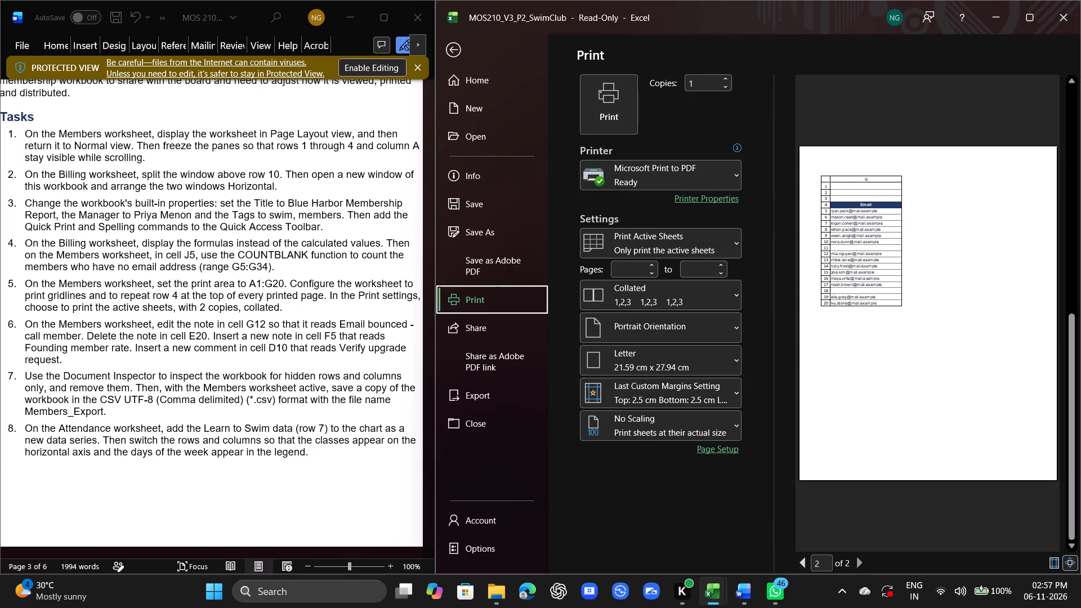
pyautogui.click(802, 563)
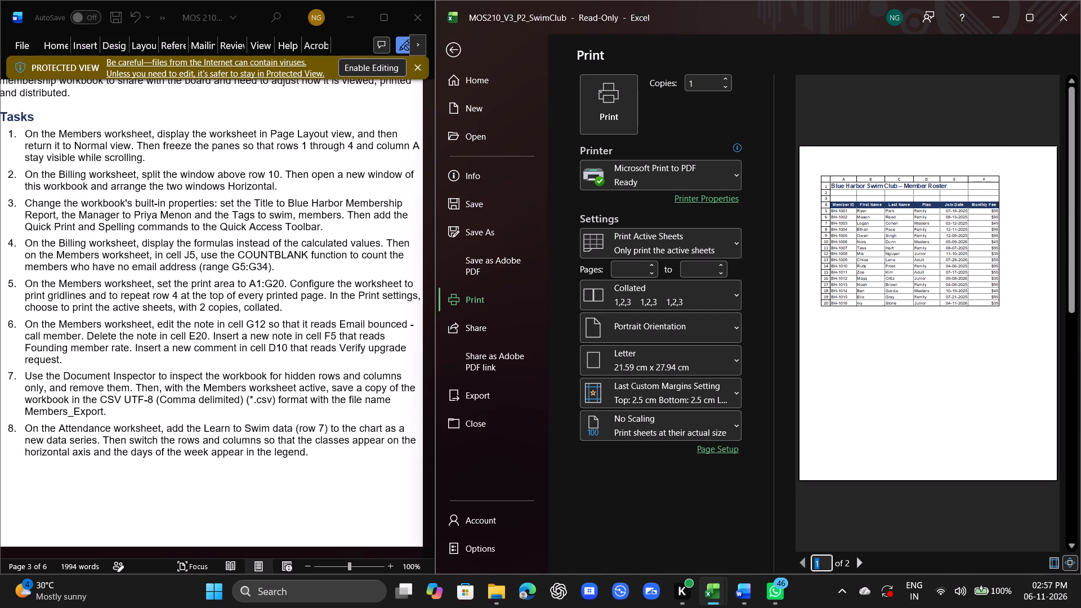
pyautogui.click(445, 48)
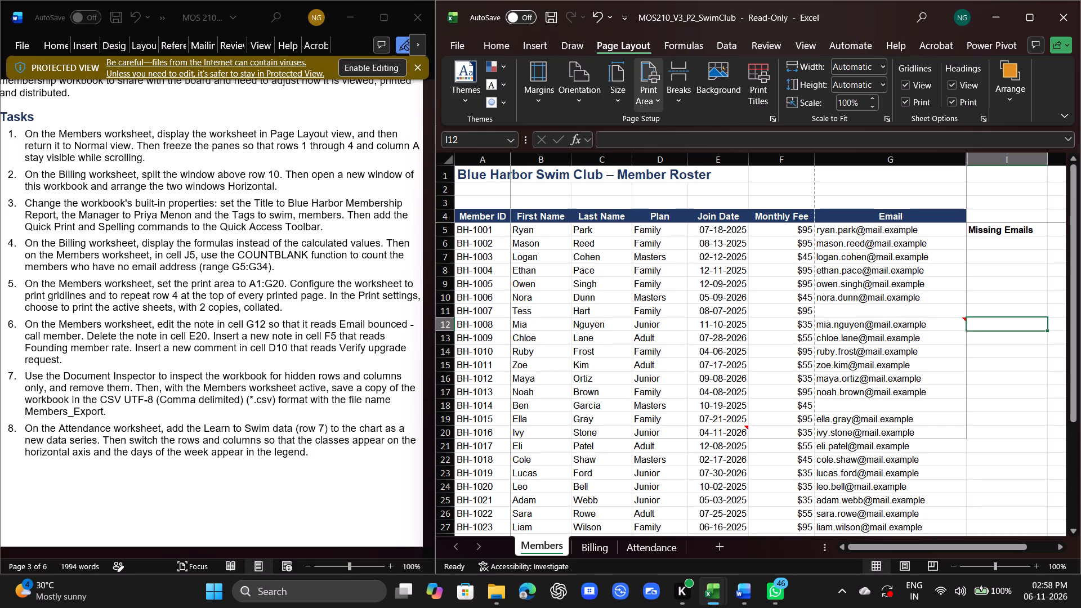
# Maximize the workbook window, set the starting page to 2 in the print settings, and return to the sheet.
pyautogui.click(1017, 16)
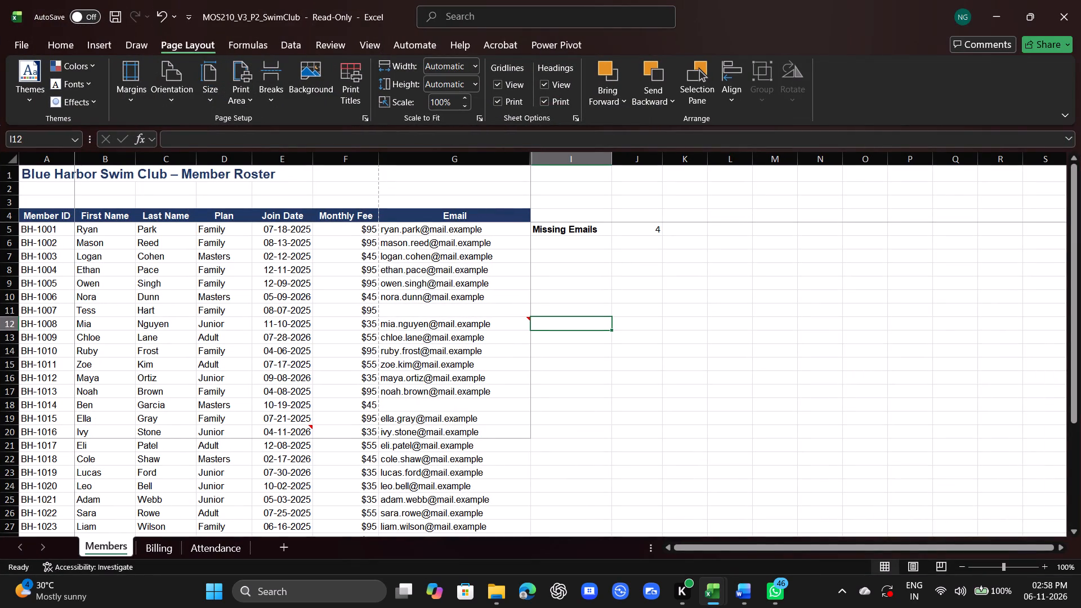
pyautogui.click(17, 39)
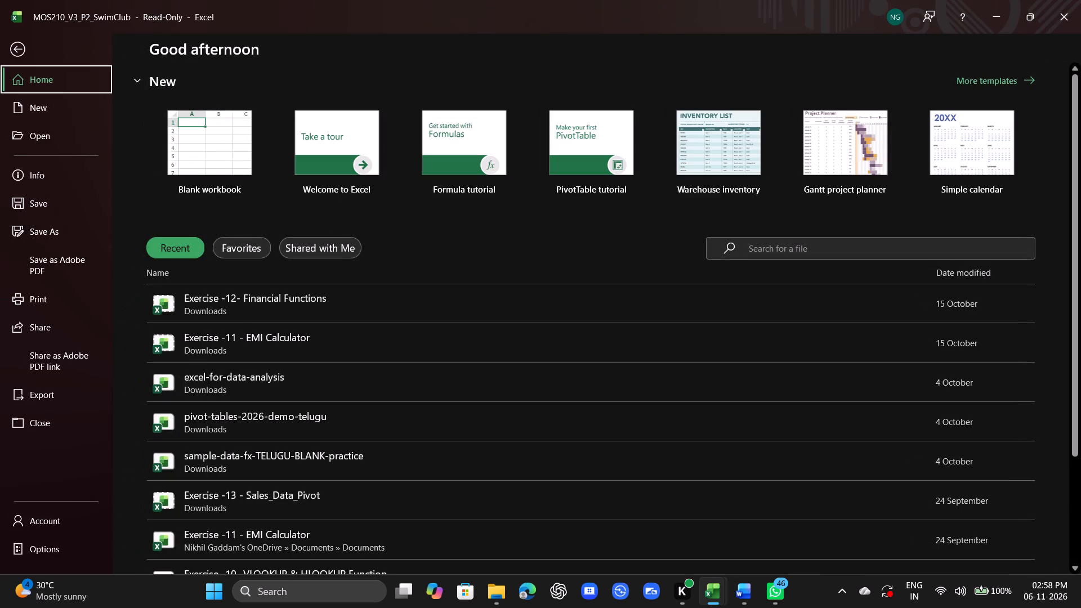
pyautogui.click(78, 290)
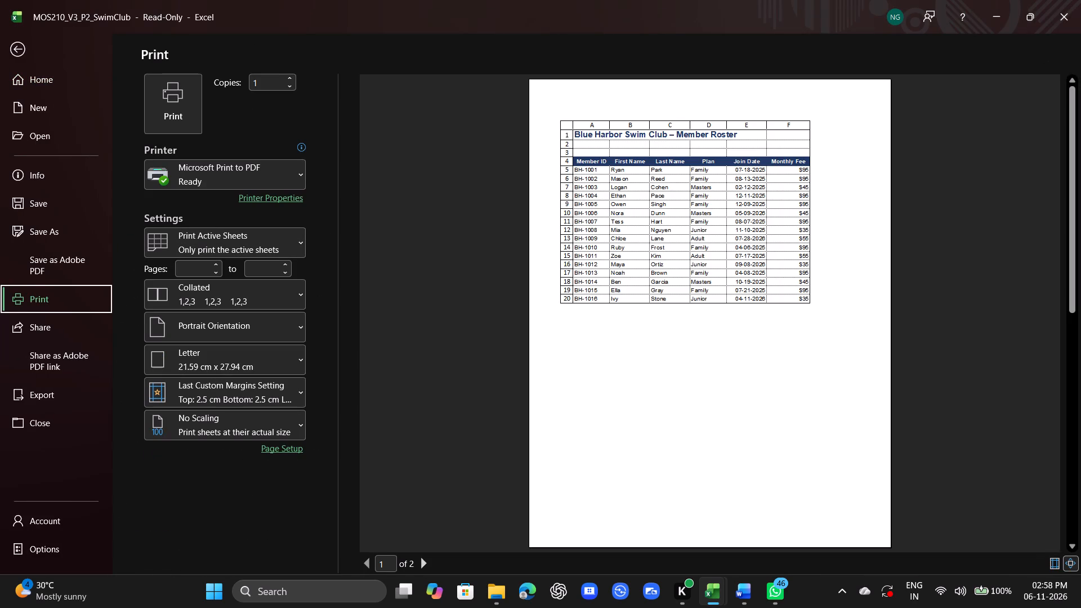
pyautogui.click(216, 269)
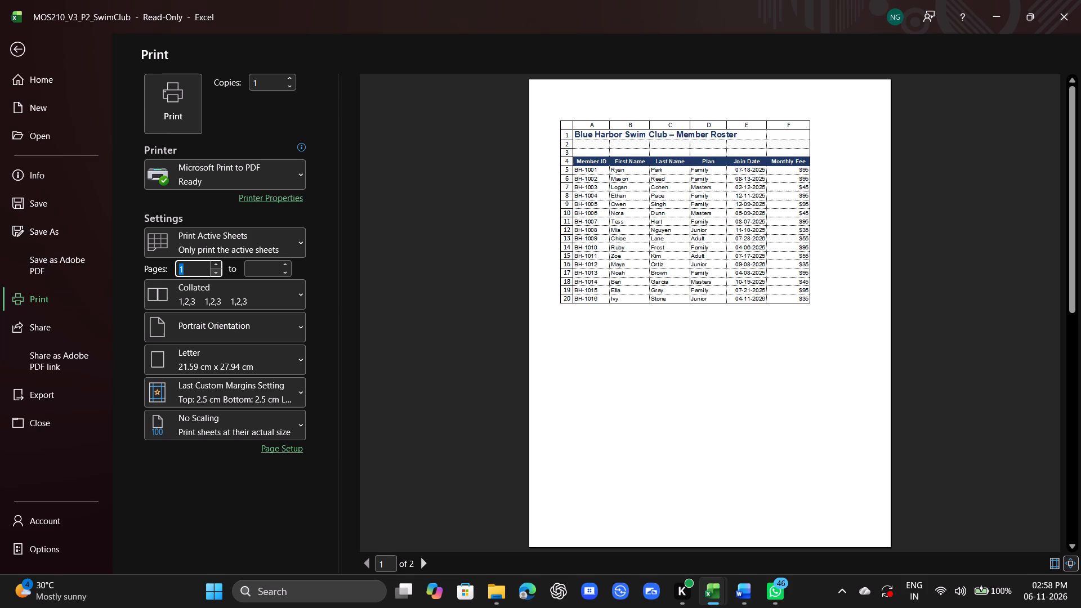
pyautogui.click(216, 269)
pyautogui.doubleClick(216, 269)
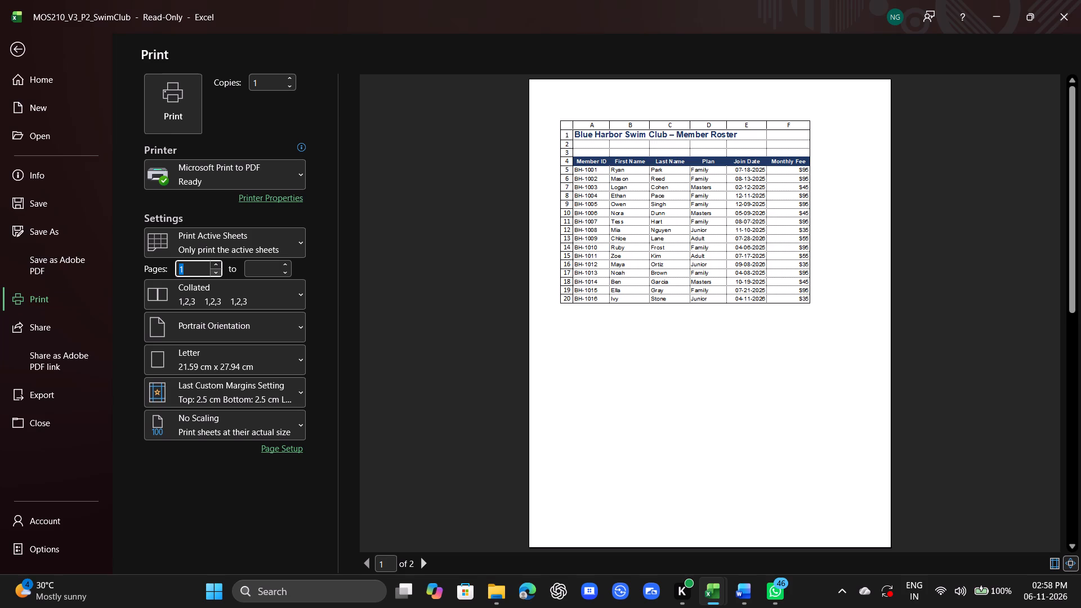
pyautogui.click(218, 263)
pyautogui.click(16, 42)
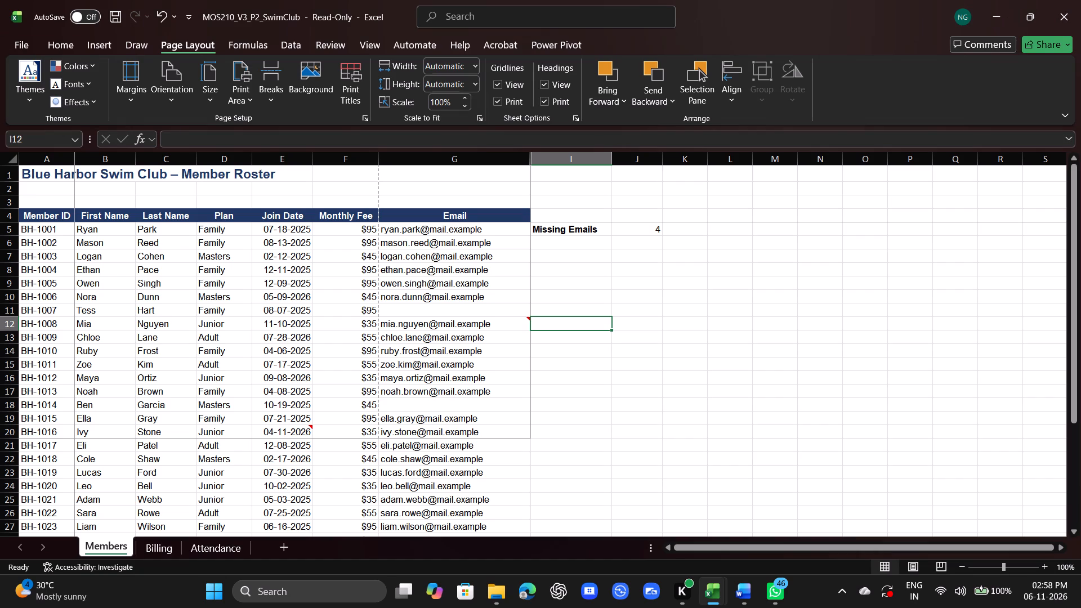
# Restore the workbook window beside the task document and edit the note in Members cell G12 to read "Email bounced-call bounced".
pyautogui.click(939, 50)
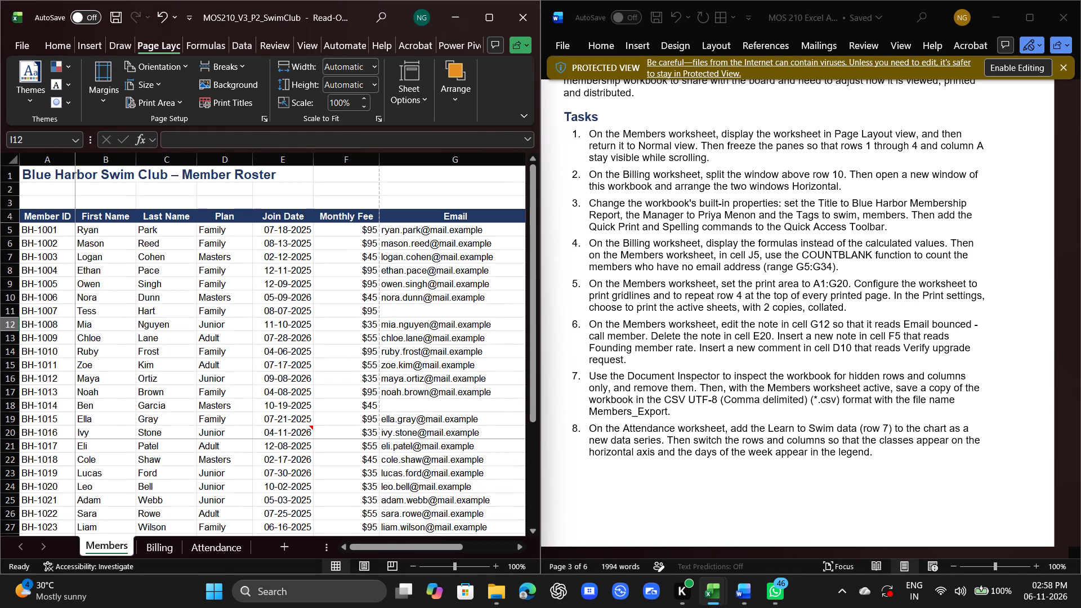
pyautogui.press('Right')
pyautogui.press('Right')
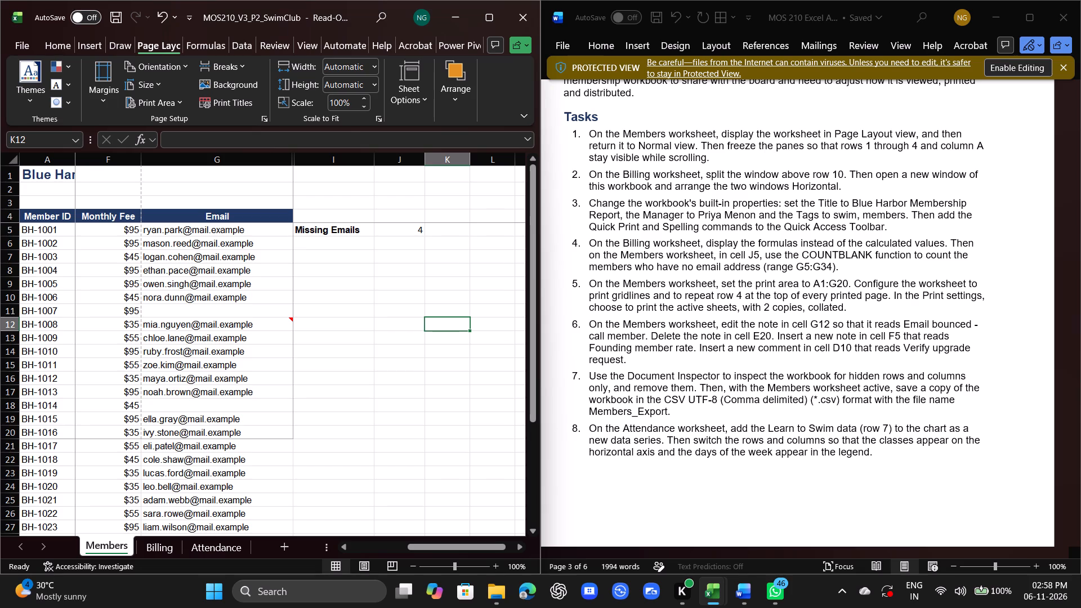
pyautogui.click(209, 315)
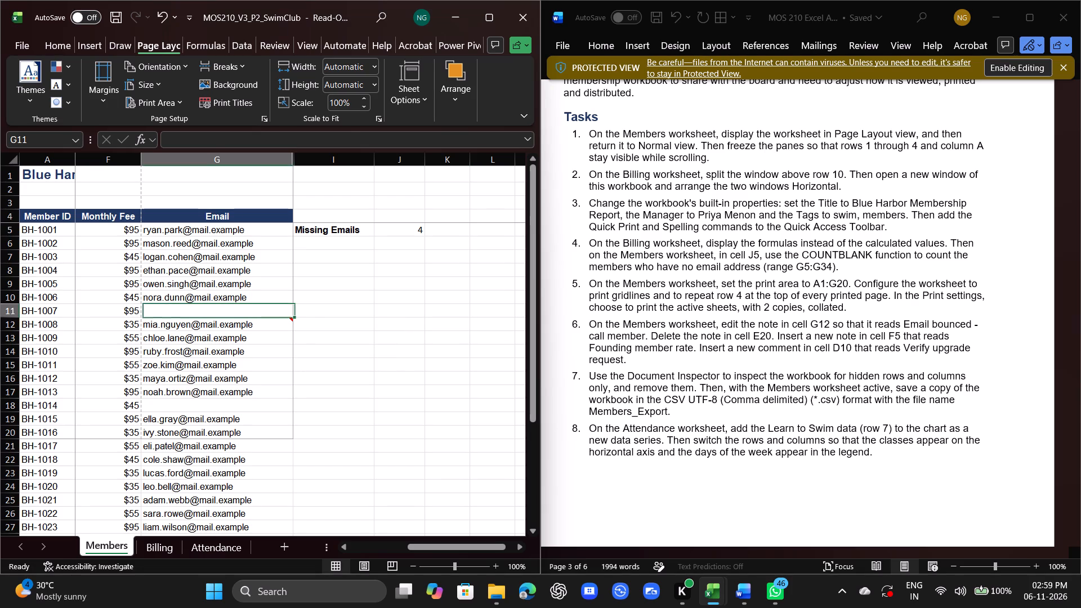
pyautogui.click(266, 332)
pyautogui.click(266, 332)
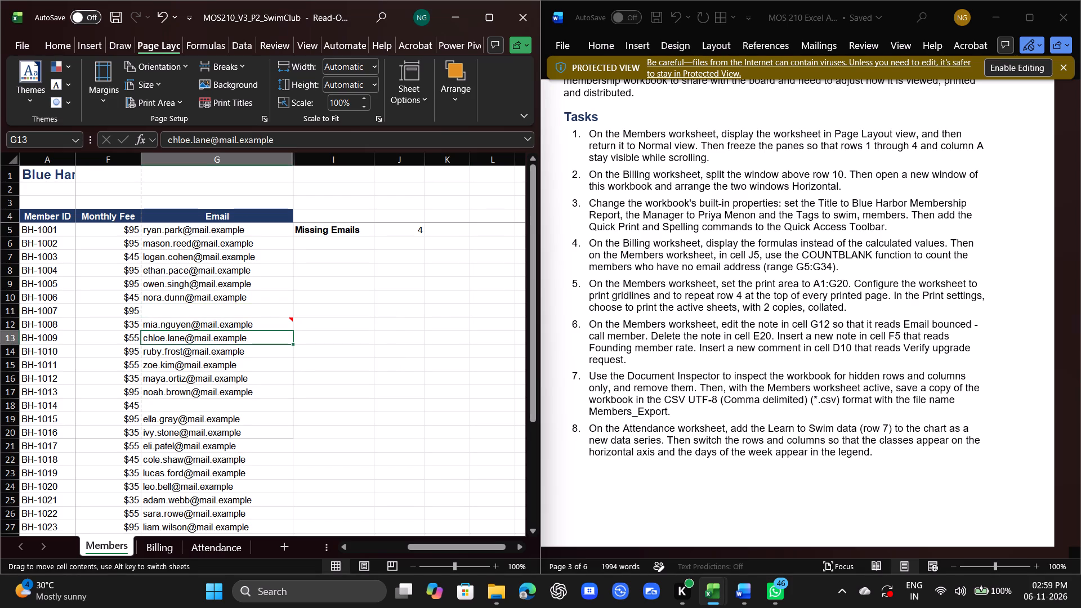
pyautogui.click(280, 324)
pyautogui.rightClick(280, 324)
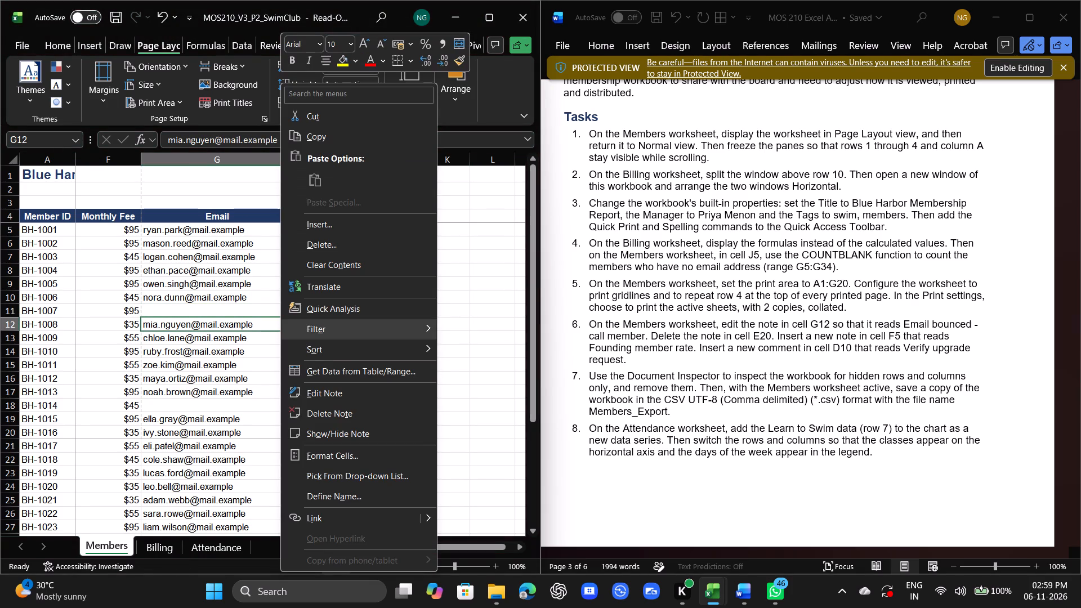
pyautogui.click(318, 387)
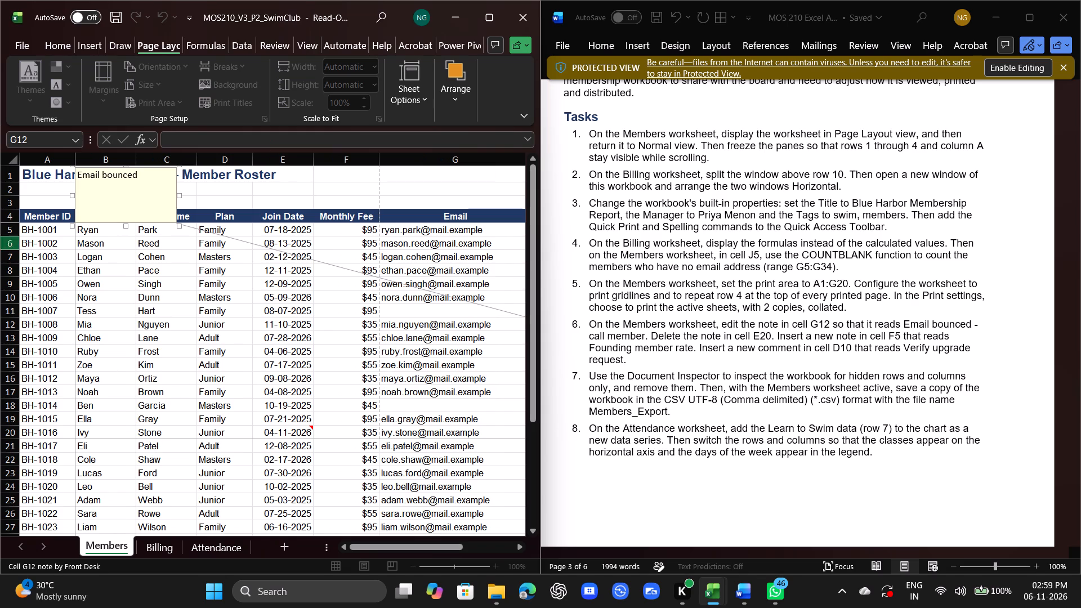
pyautogui.click(141, 177)
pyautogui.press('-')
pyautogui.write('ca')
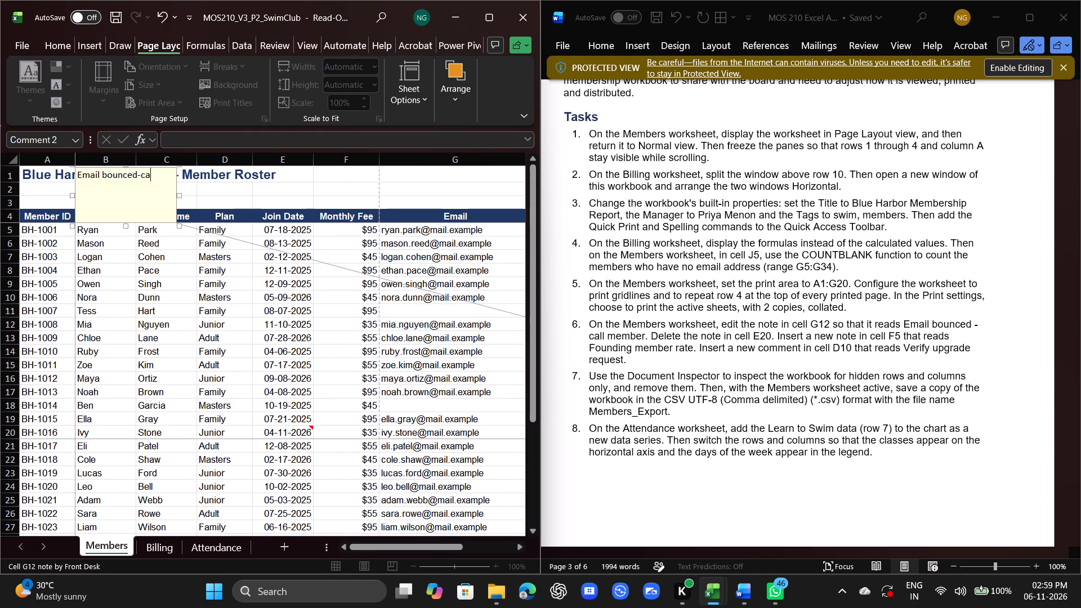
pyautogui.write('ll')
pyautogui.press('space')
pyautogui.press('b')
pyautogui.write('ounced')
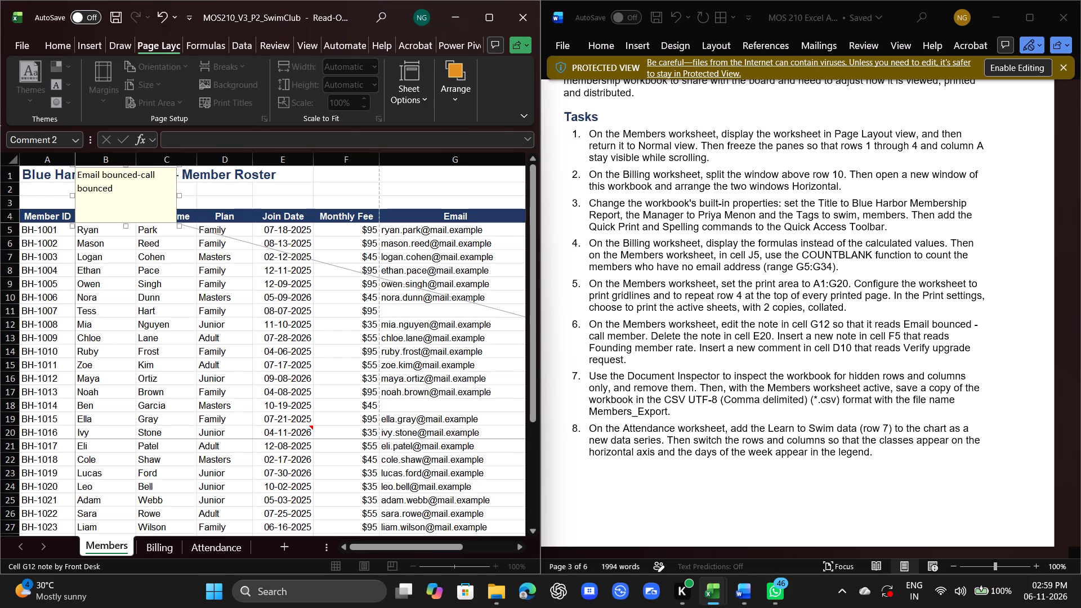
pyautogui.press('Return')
pyautogui.click(368, 196)
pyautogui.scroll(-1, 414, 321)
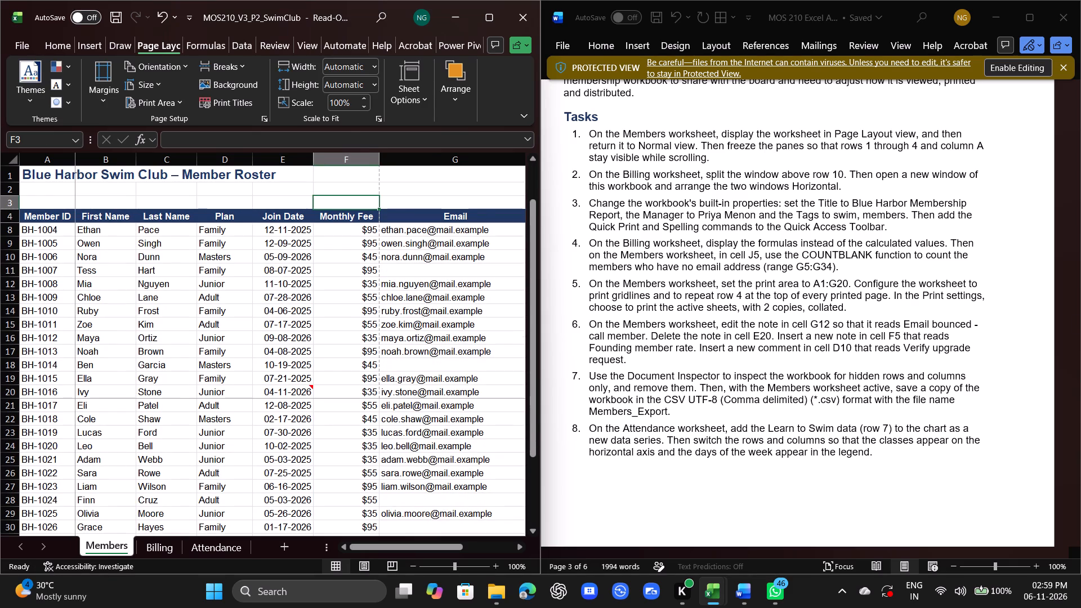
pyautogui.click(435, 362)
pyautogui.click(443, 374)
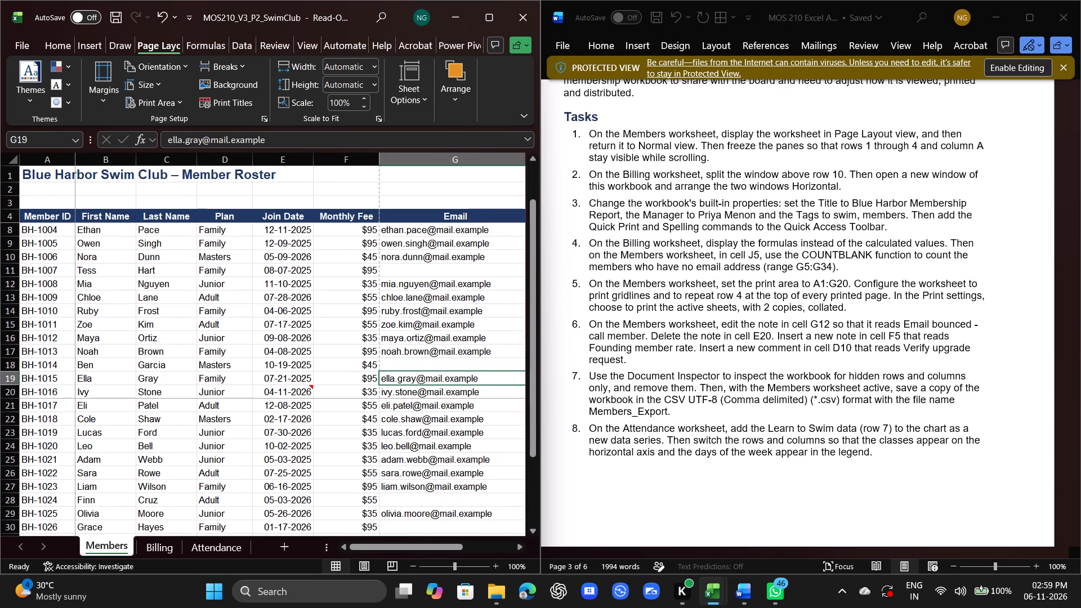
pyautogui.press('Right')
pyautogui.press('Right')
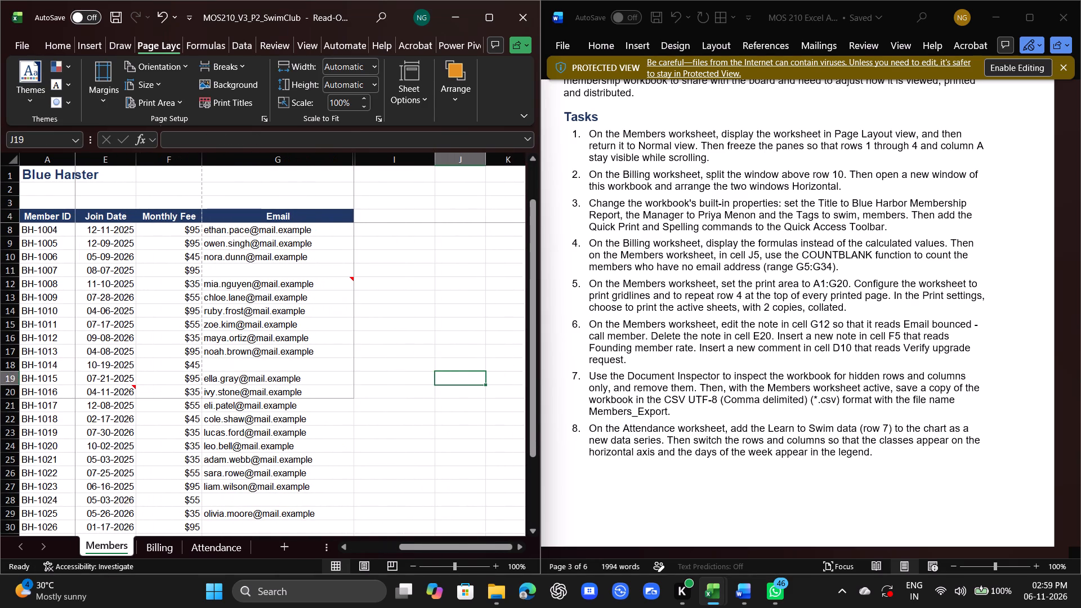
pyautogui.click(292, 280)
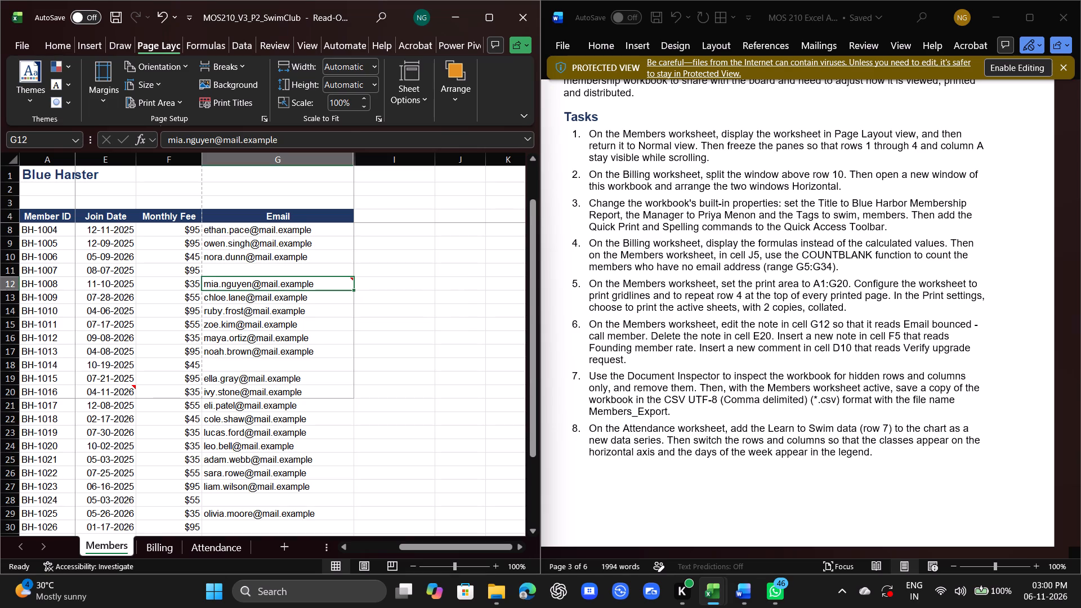
# Delete the note in cell E20 of the Members worksheet.
pyautogui.click(117, 394)
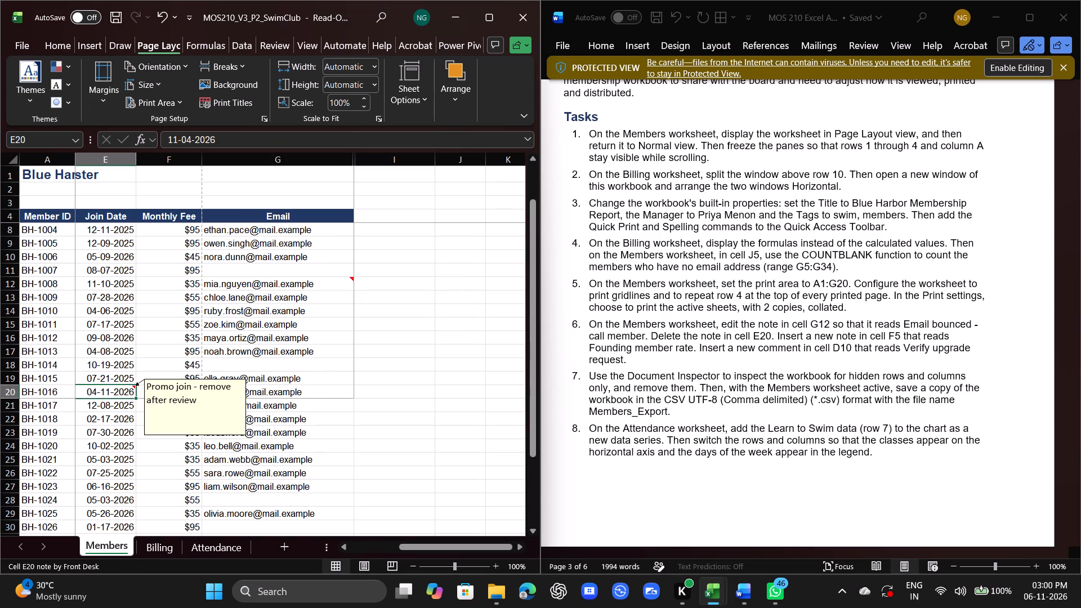
pyautogui.rightClick(156, 394)
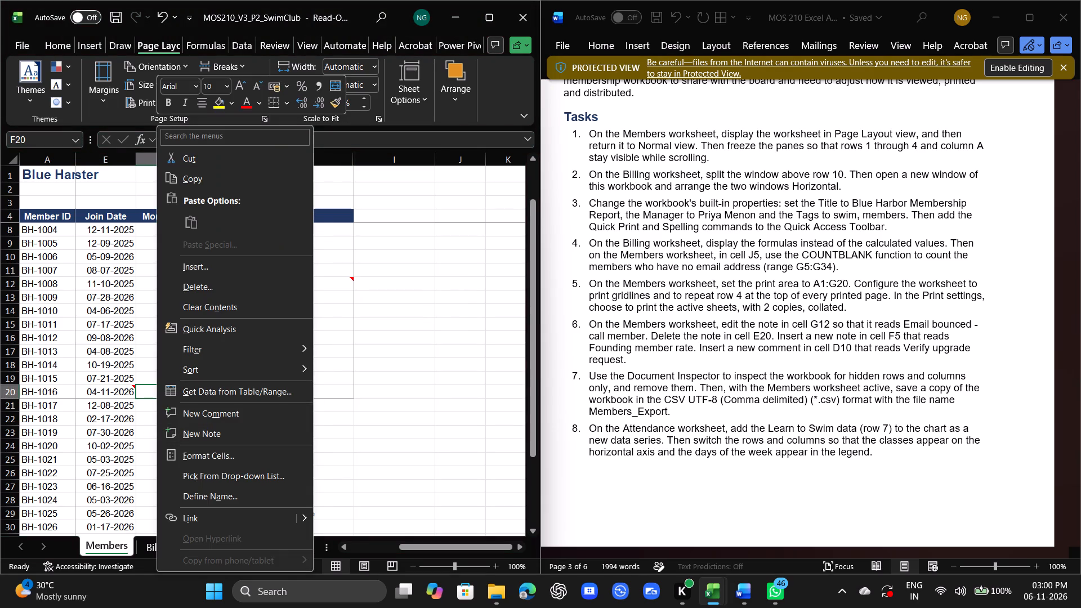
pyautogui.click(117, 391)
pyautogui.click(117, 391)
pyautogui.rightClick(117, 391)
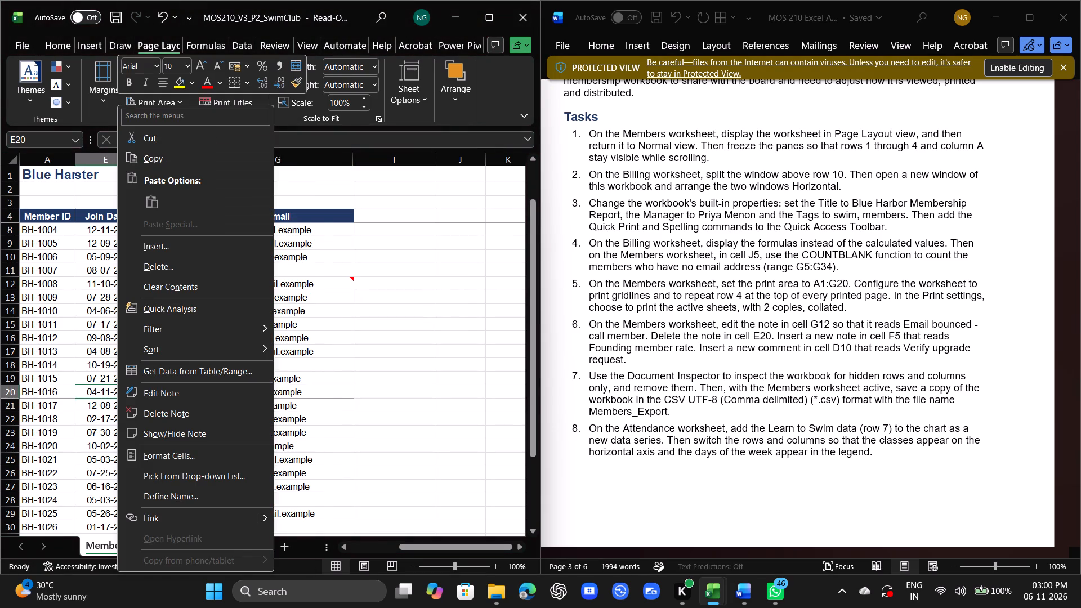
# Delete the note in cell E20 of the Members worksheet.
pyautogui.click(175, 420)
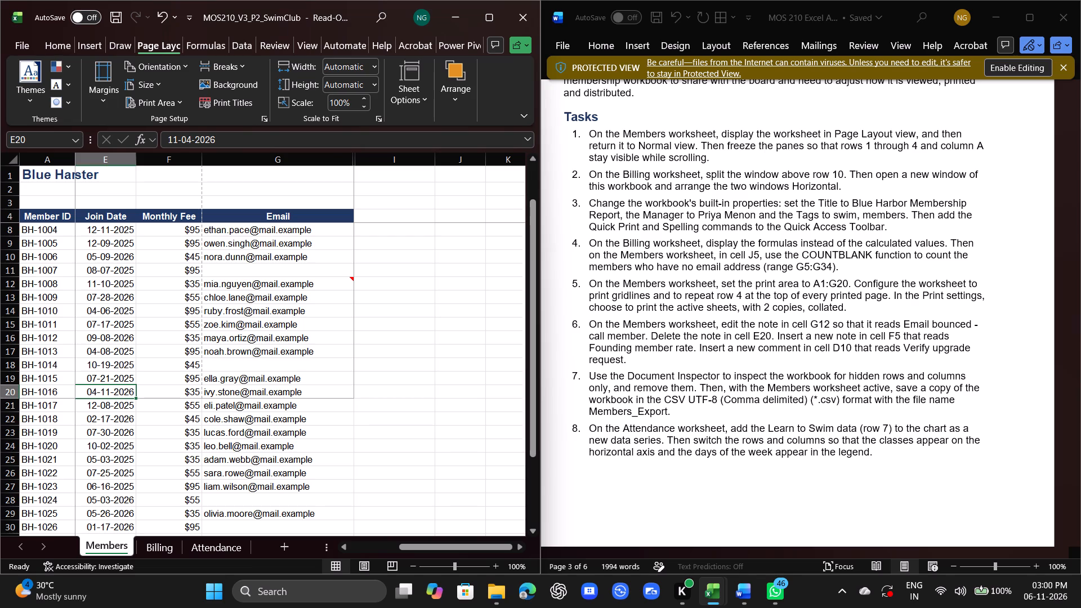
# Insert a new note in cell F5 of the Members worksheet and clear its default author name.
pyautogui.scroll(6, 157, 227)
pyautogui.scroll(-2, 157, 227)
pyautogui.scroll(7, 157, 227)
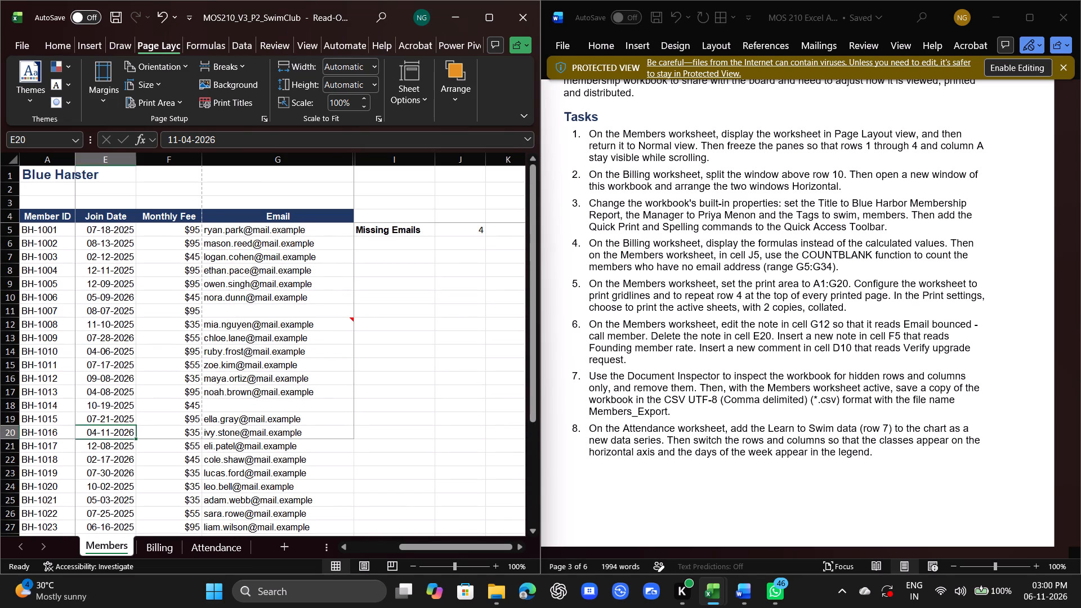
pyautogui.click(173, 238)
pyautogui.click(179, 230)
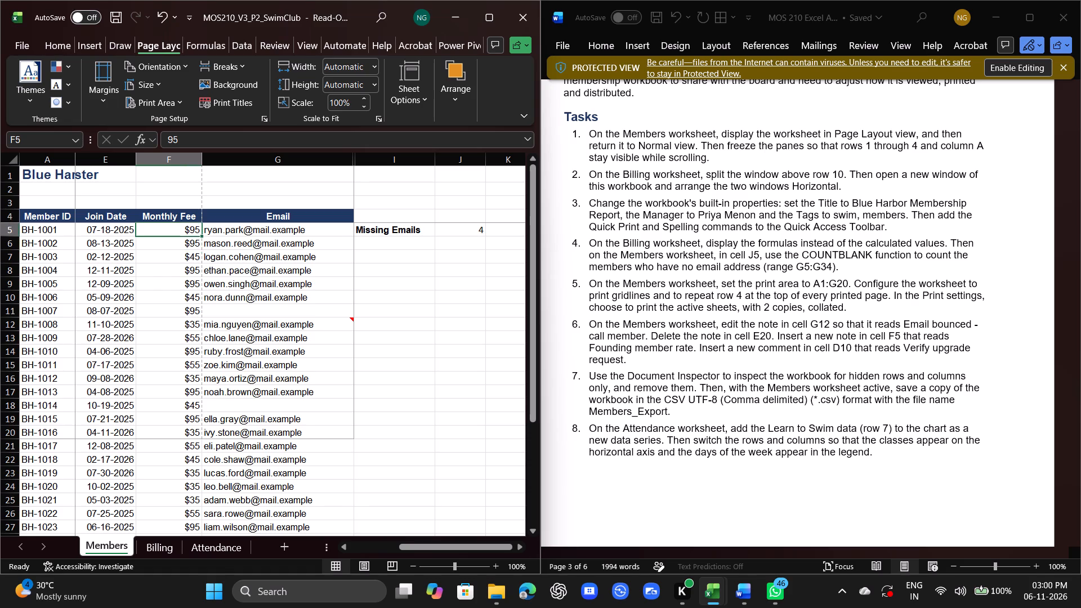
pyautogui.rightClick(179, 230)
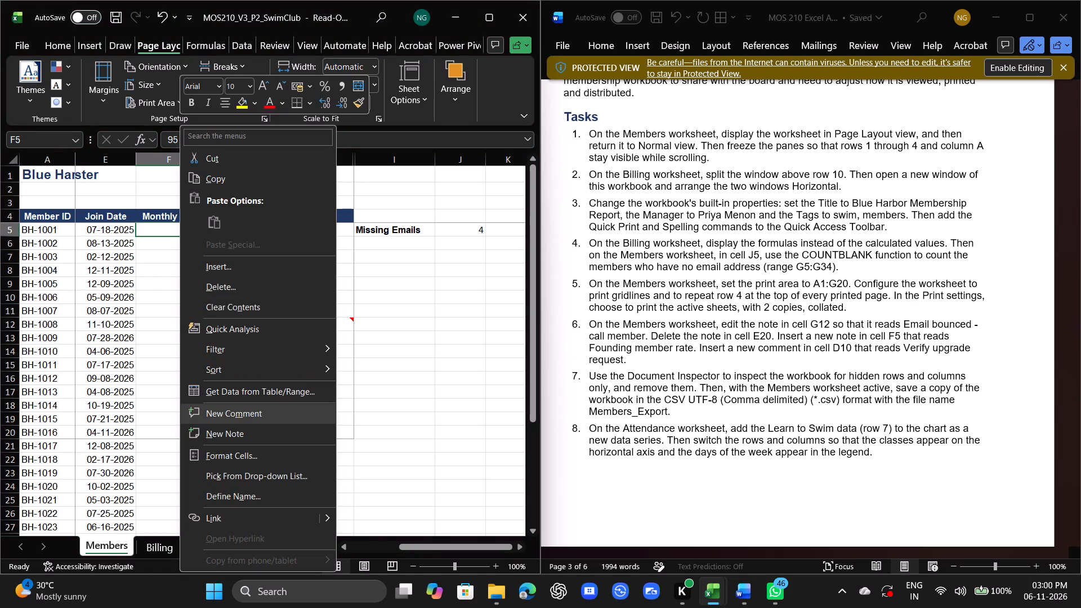
pyautogui.click(240, 431)
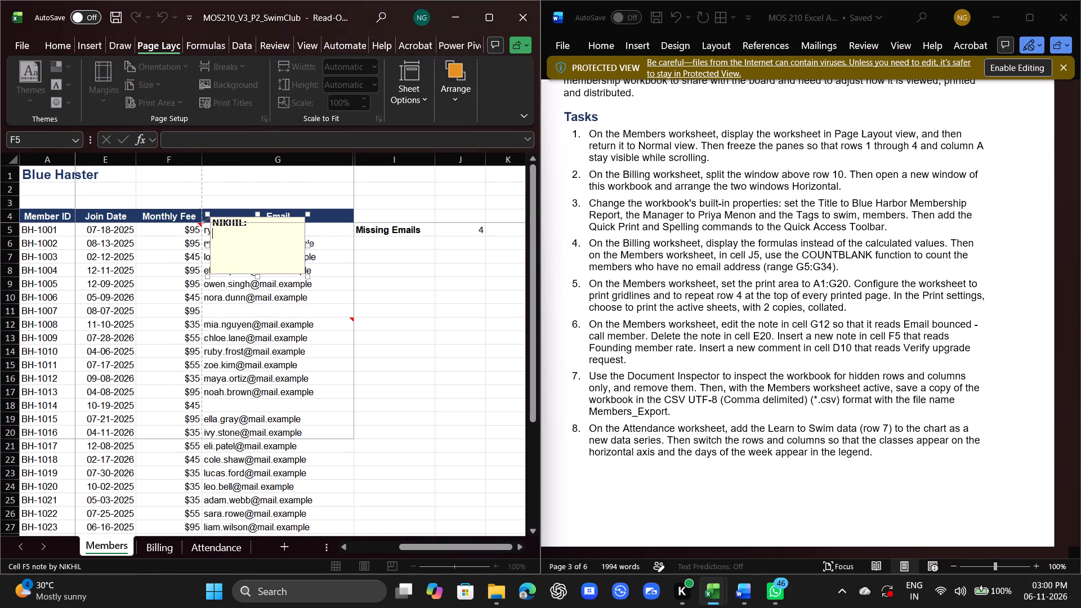
pyautogui.press('BackSpace')
pyautogui.press('BackSpace')
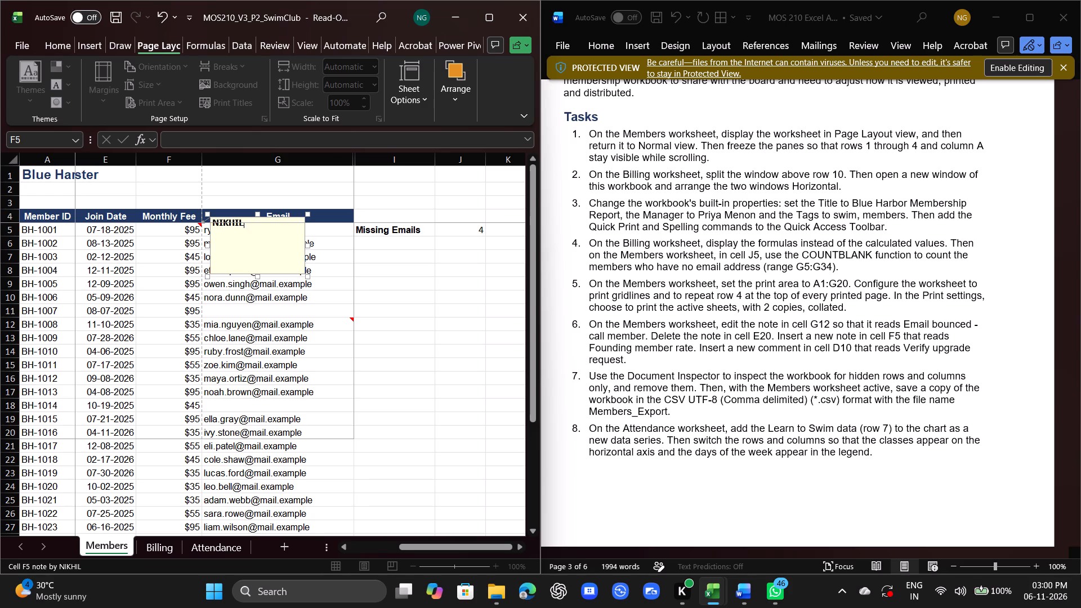
pyautogui.press('BackSpace')
pyautogui.press('BackSpace')
pyautogui.press('BackSpace')
pyautogui.press('BackSpace')
pyautogui.press('BackSpace')
pyautogui.press('BackSpace')
pyautogui.press('BackSpace')
pyautogui.scroll(14, 264, 356)
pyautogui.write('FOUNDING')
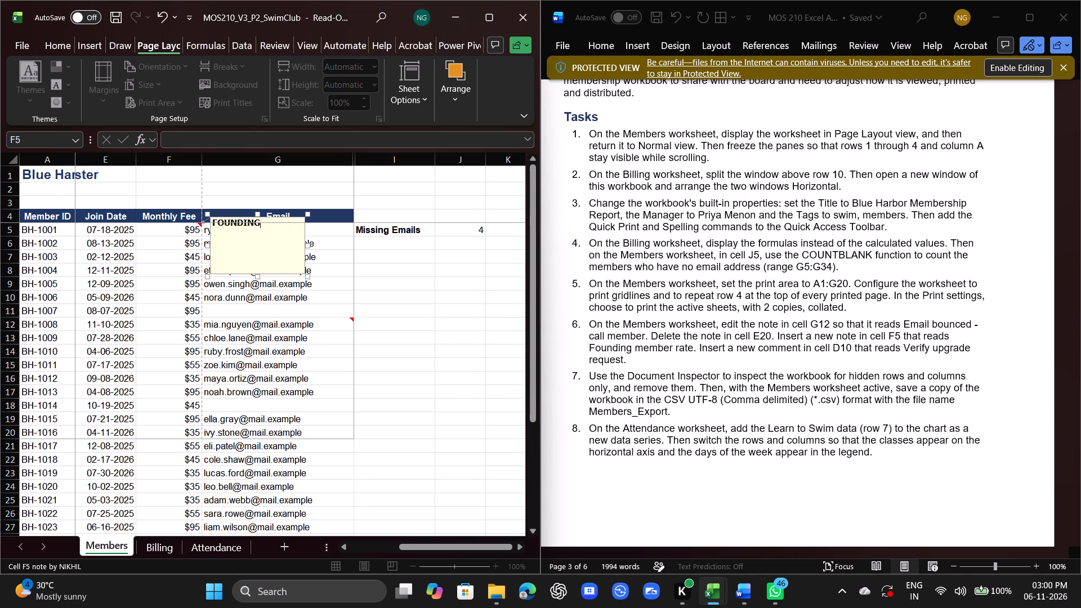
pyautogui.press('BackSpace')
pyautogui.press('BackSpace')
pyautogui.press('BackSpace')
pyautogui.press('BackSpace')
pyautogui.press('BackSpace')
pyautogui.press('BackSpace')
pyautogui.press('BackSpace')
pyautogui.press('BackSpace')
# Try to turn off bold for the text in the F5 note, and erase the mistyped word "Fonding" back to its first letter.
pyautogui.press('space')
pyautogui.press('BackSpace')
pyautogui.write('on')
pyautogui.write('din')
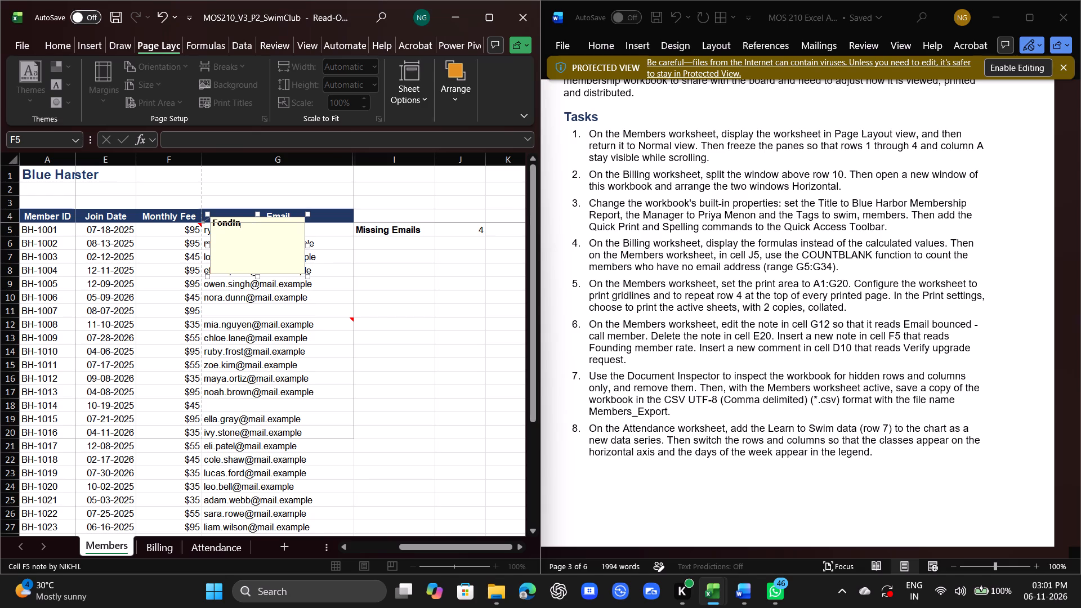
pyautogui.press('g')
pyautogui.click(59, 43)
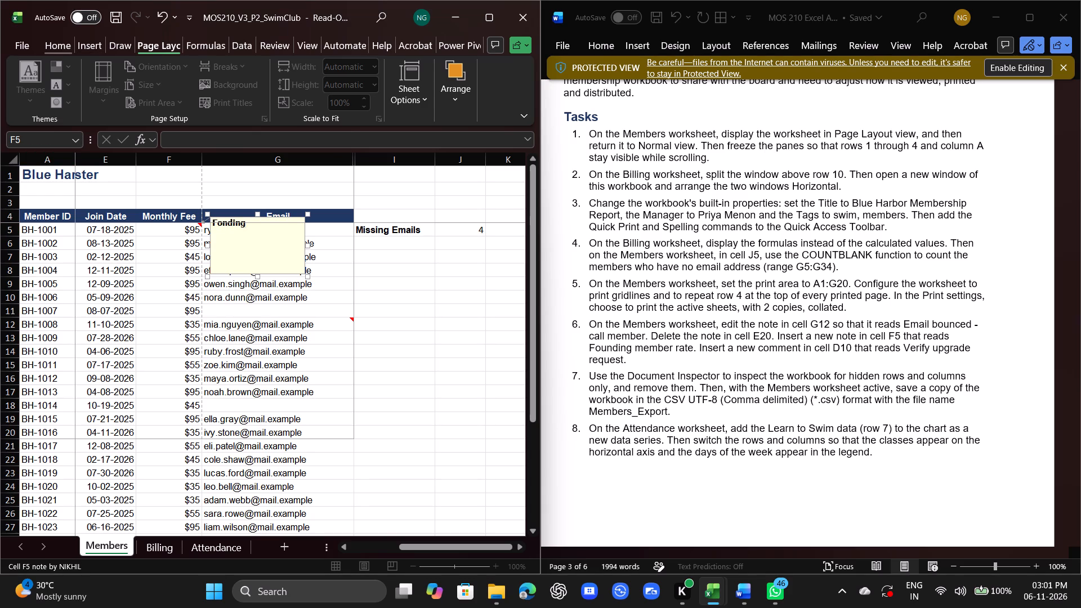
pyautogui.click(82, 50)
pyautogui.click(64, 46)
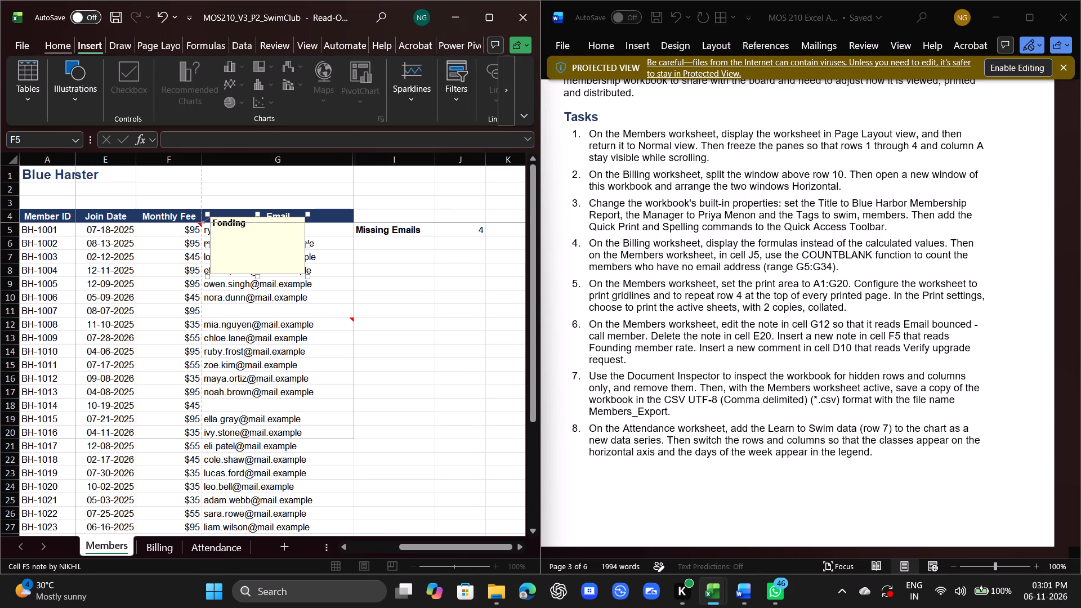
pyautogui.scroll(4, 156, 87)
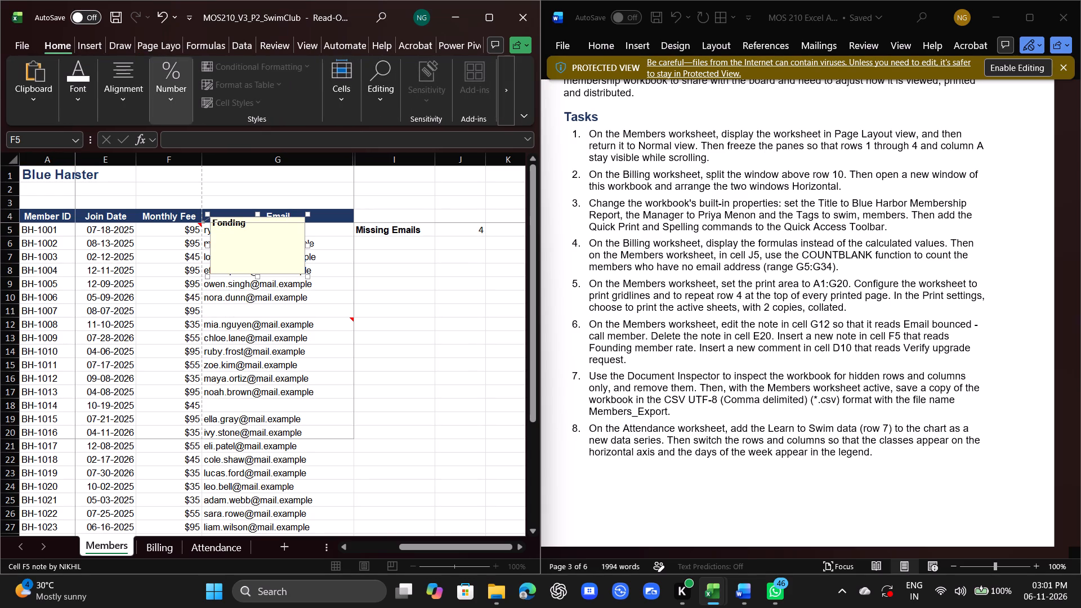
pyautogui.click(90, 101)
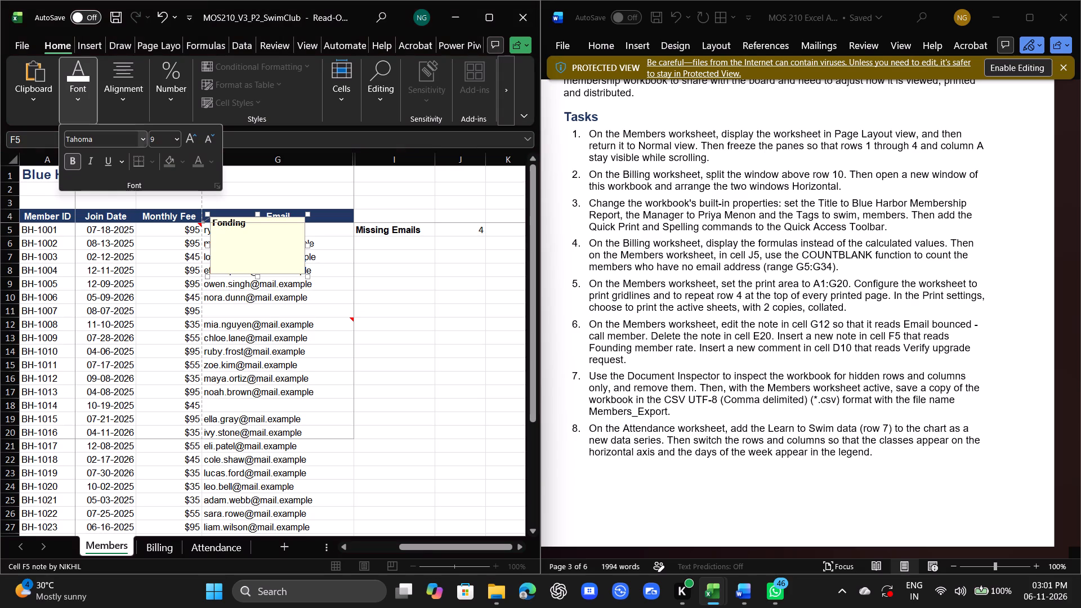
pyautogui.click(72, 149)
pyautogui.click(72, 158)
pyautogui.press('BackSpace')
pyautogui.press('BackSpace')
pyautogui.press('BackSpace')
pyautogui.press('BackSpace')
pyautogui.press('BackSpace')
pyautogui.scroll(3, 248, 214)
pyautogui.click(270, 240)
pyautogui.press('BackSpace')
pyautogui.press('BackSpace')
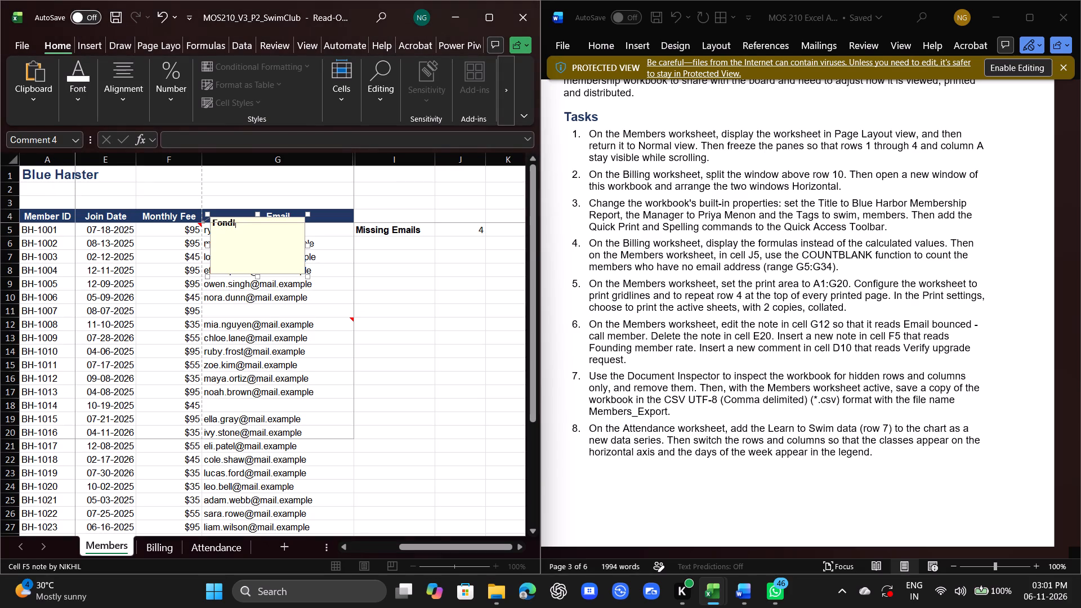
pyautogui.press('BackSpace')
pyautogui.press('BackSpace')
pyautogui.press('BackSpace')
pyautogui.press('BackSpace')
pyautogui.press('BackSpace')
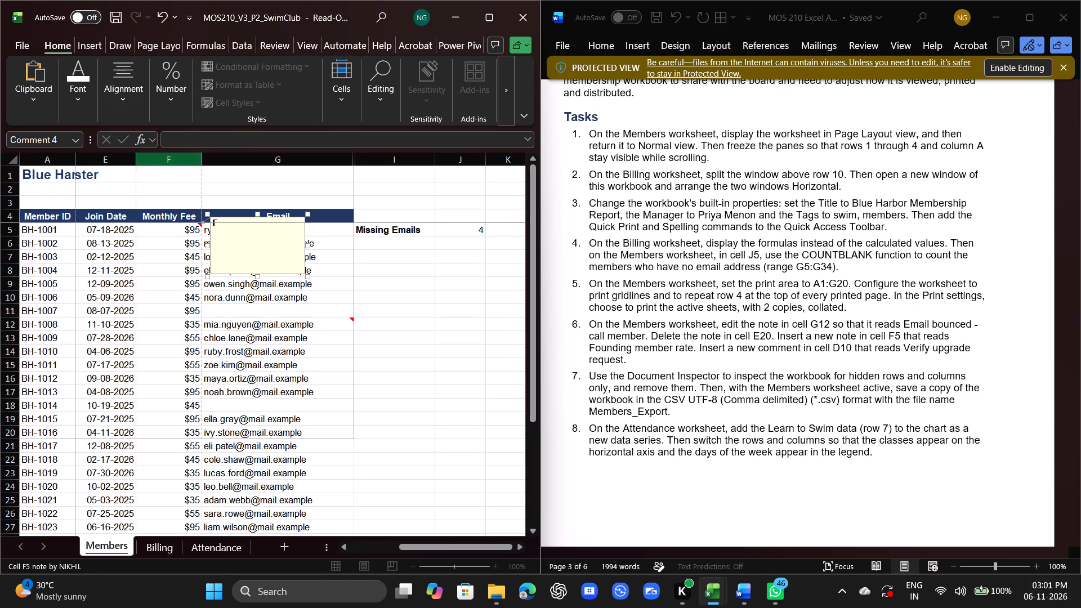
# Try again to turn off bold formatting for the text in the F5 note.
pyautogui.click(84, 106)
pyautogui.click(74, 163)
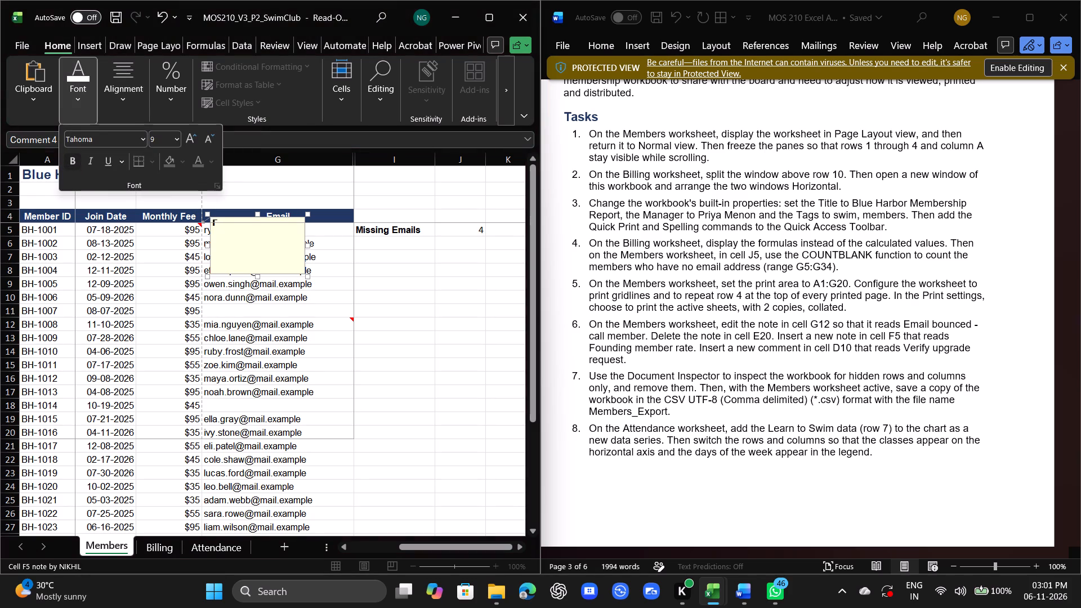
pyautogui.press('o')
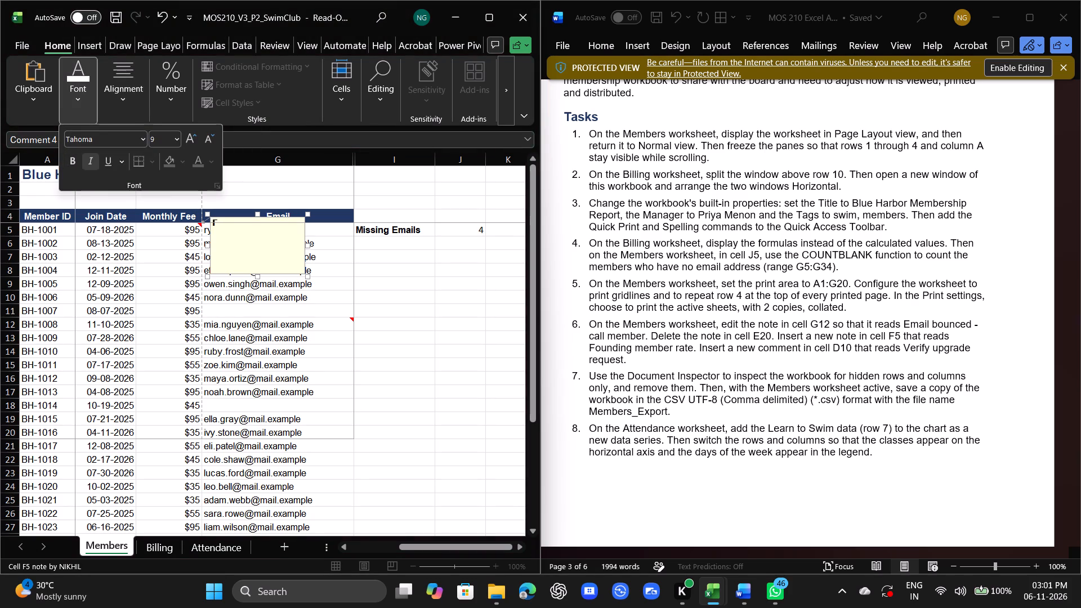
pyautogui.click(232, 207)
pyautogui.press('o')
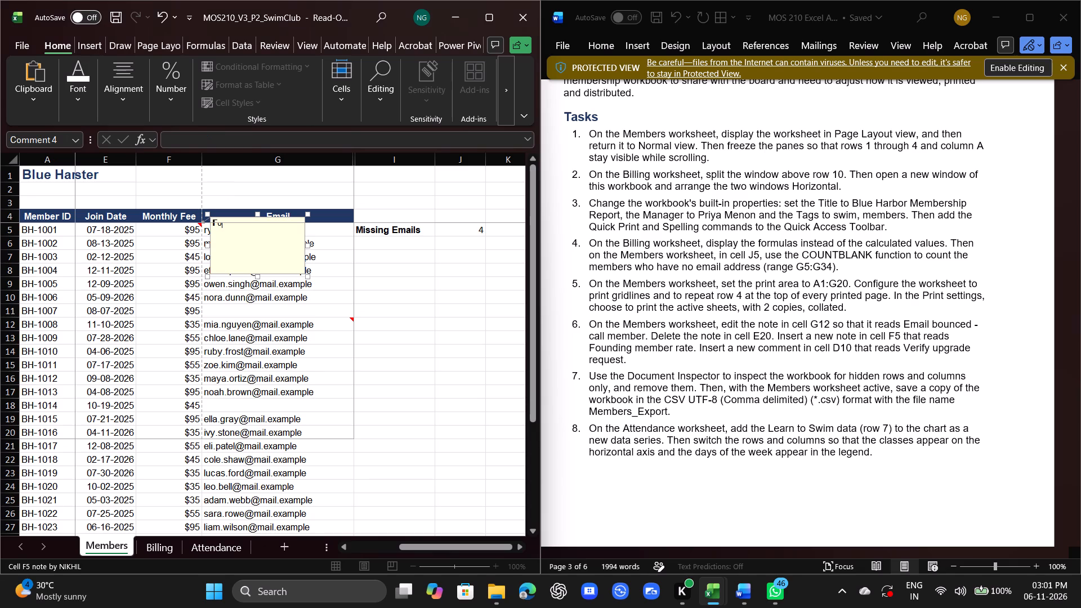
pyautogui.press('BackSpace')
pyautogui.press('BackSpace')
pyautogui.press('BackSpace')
# Complete the note in cell F5 of the Members worksheet so that it reads "Founding member rate".
pyautogui.scroll(7, 244, 203)
pyautogui.click(254, 231)
pyautogui.press('o')
pyautogui.write('unding')
pyautogui.press('space')
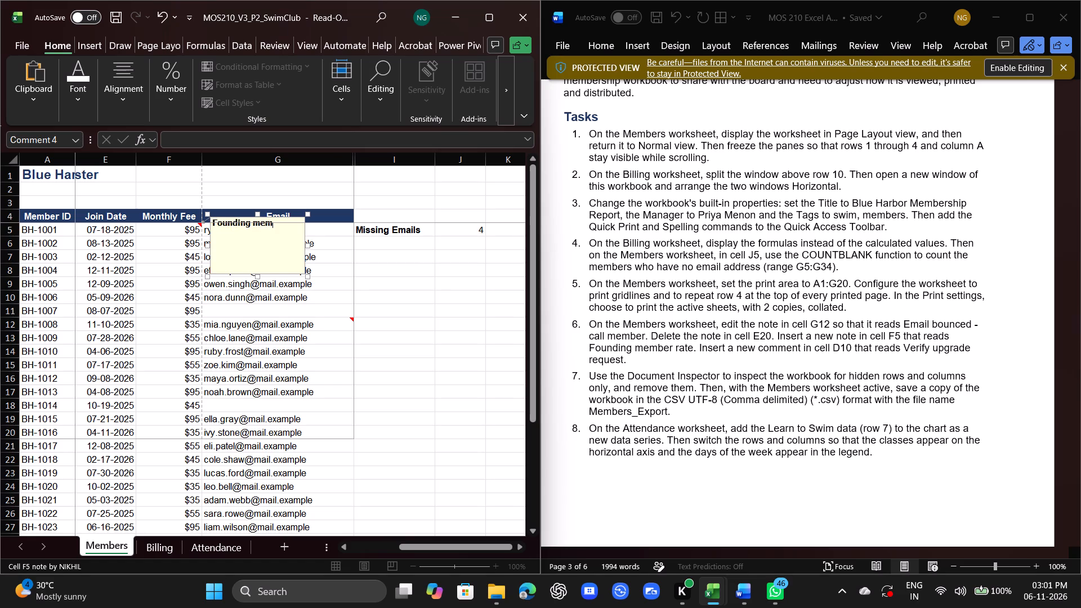
pyautogui.write('ber')
pyautogui.press('space')
pyautogui.write('rate')
pyautogui.press('Return')
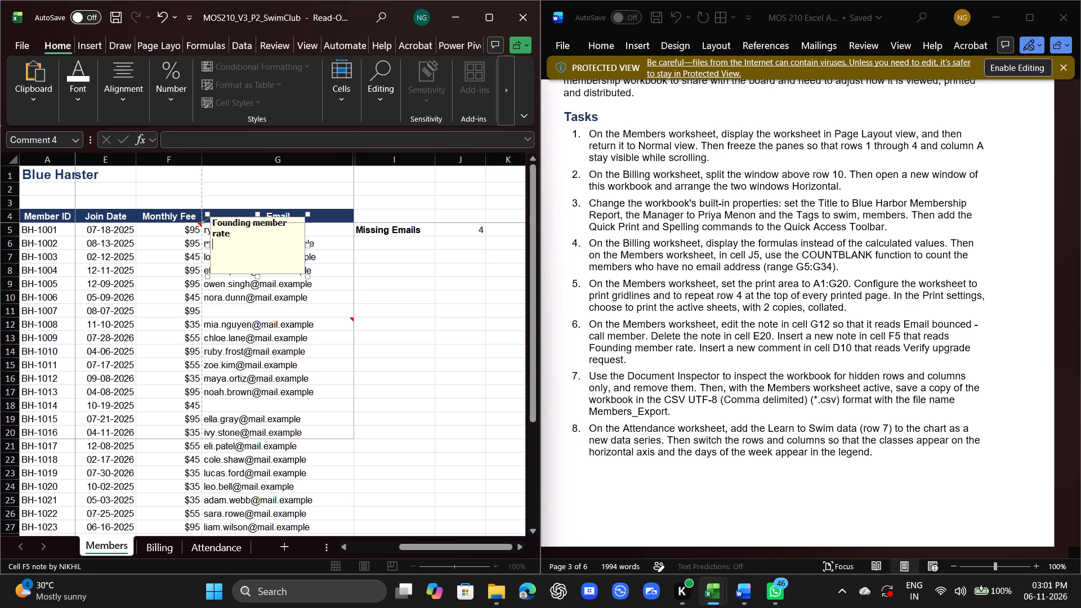
pyautogui.click(331, 283)
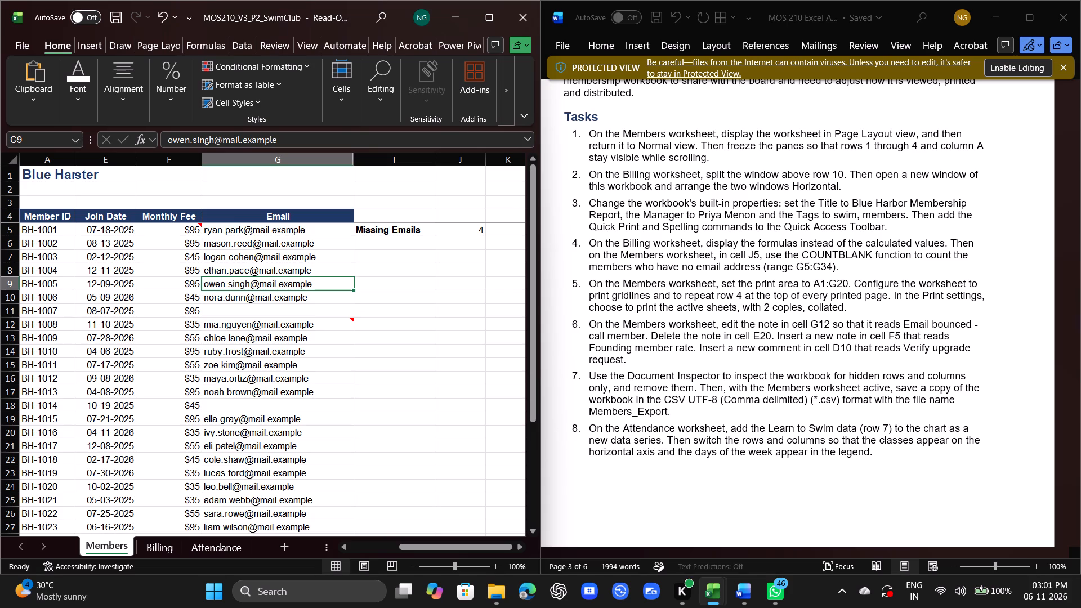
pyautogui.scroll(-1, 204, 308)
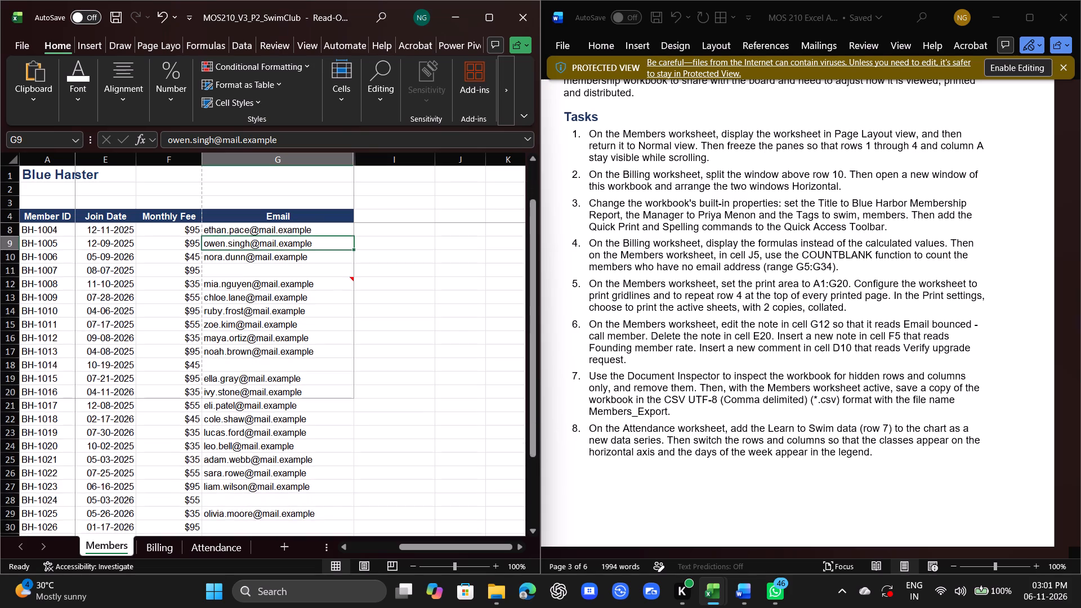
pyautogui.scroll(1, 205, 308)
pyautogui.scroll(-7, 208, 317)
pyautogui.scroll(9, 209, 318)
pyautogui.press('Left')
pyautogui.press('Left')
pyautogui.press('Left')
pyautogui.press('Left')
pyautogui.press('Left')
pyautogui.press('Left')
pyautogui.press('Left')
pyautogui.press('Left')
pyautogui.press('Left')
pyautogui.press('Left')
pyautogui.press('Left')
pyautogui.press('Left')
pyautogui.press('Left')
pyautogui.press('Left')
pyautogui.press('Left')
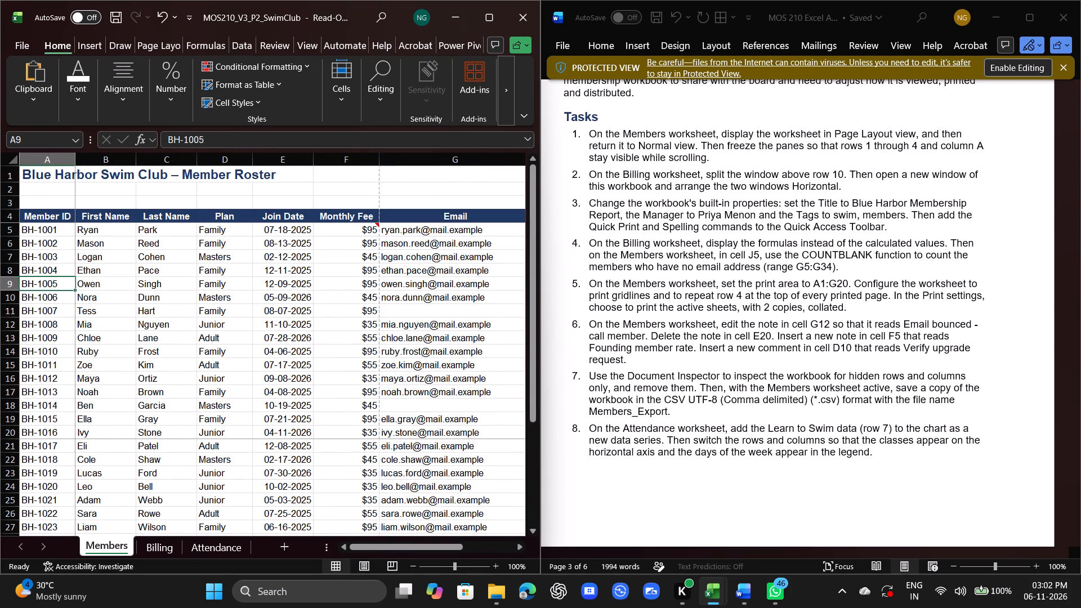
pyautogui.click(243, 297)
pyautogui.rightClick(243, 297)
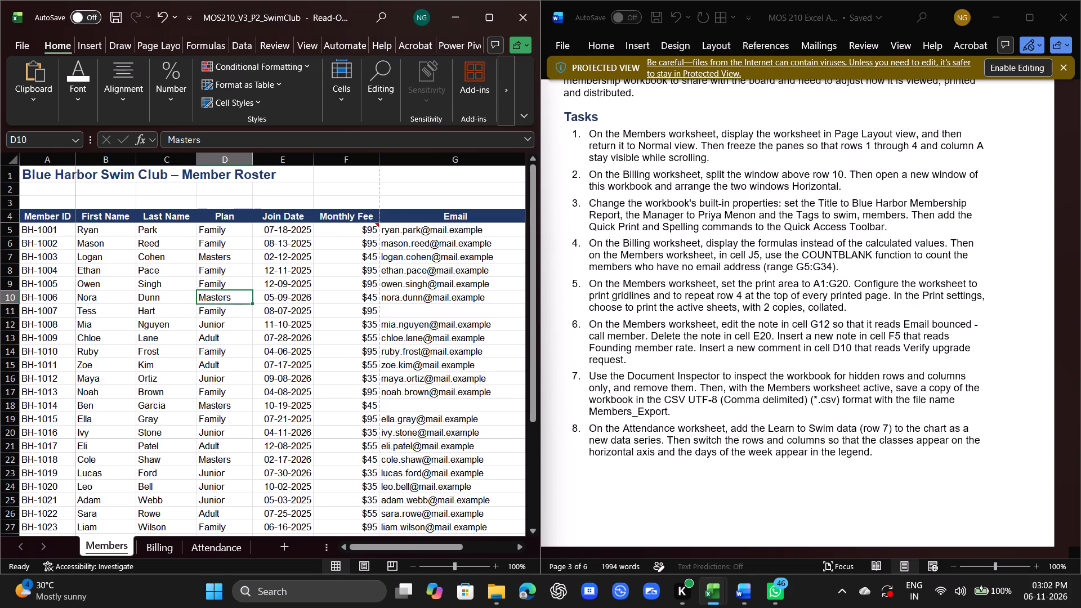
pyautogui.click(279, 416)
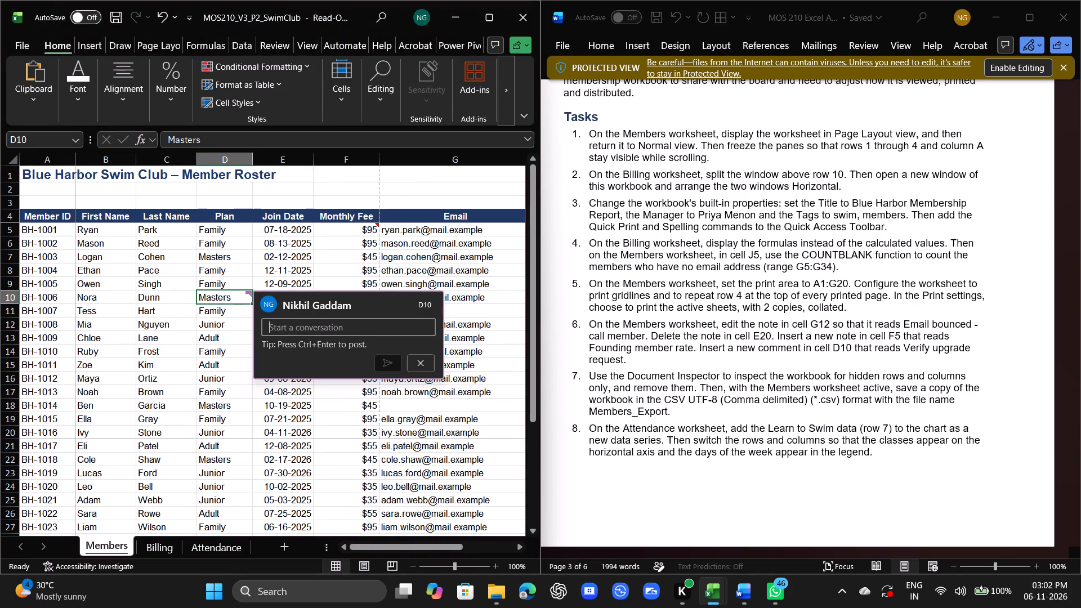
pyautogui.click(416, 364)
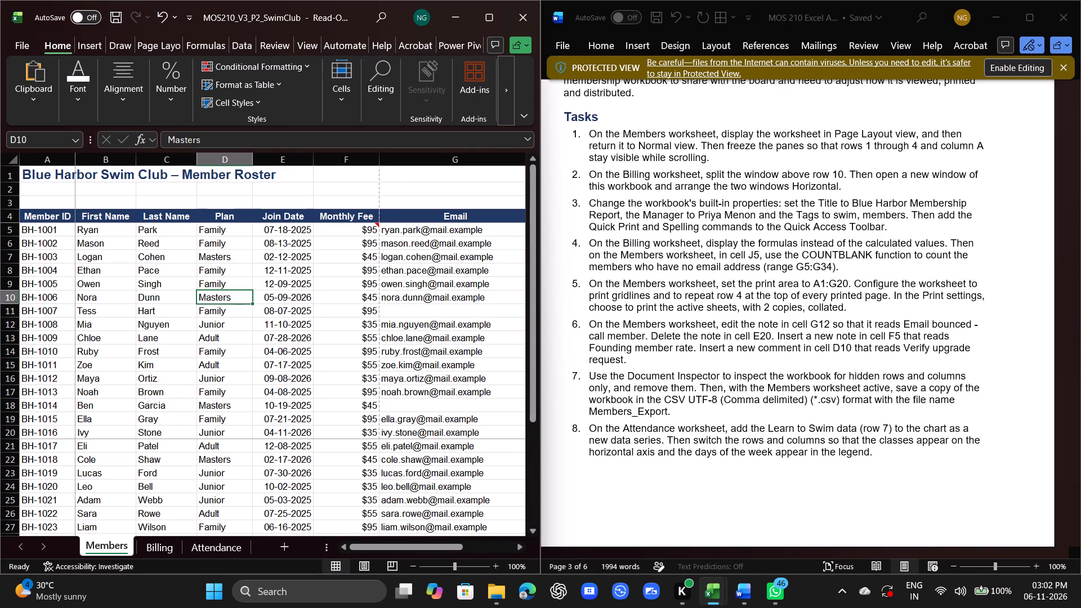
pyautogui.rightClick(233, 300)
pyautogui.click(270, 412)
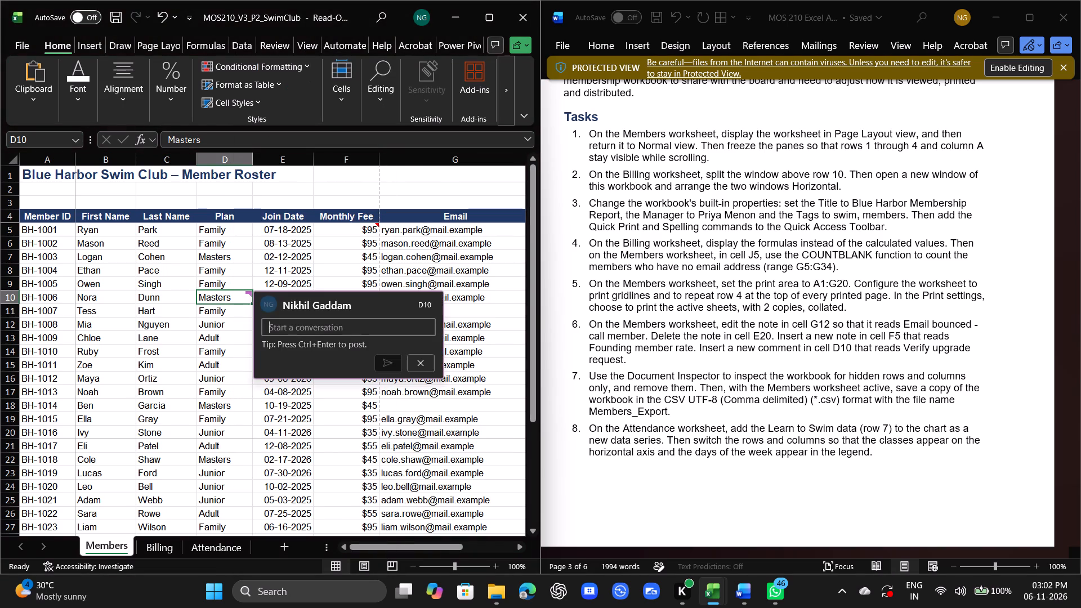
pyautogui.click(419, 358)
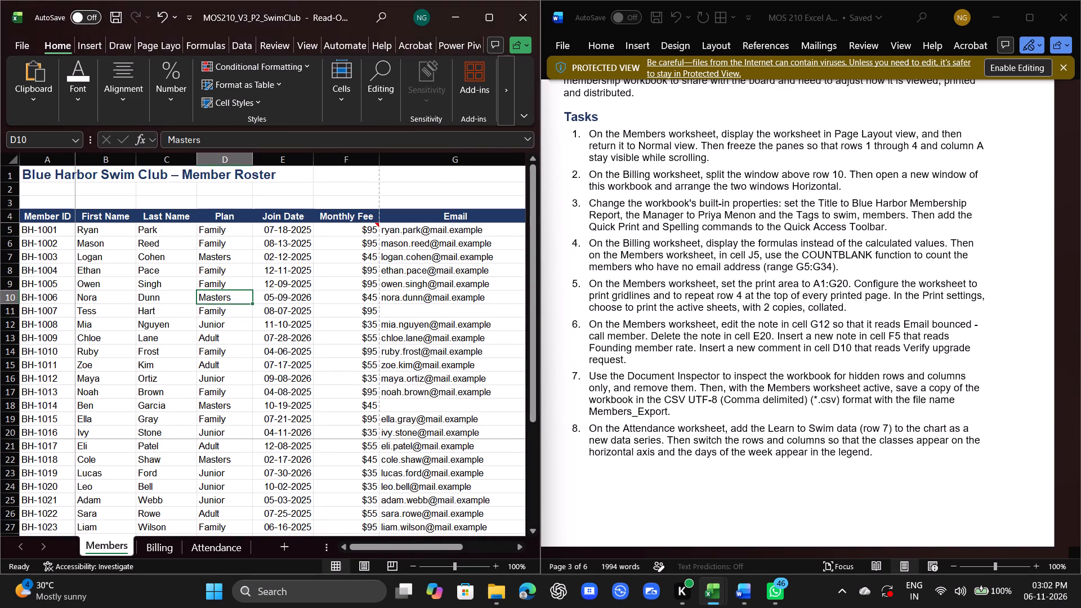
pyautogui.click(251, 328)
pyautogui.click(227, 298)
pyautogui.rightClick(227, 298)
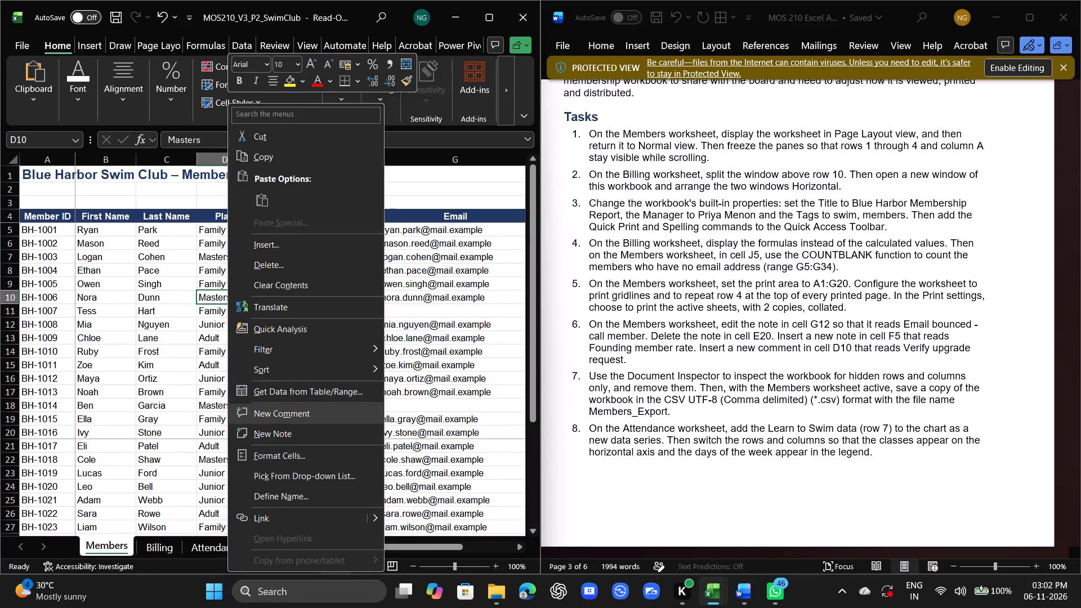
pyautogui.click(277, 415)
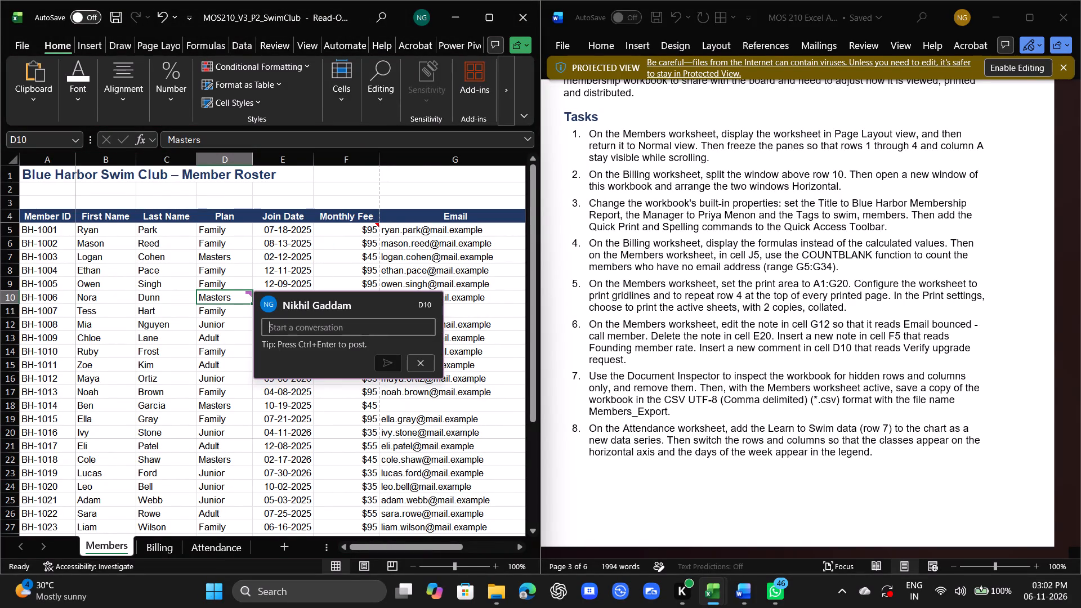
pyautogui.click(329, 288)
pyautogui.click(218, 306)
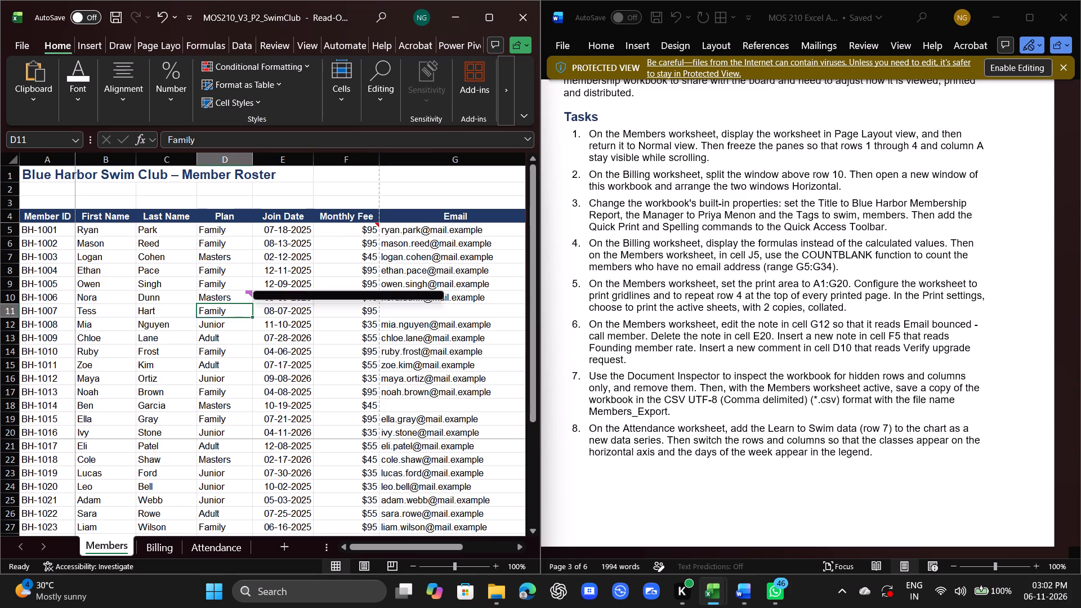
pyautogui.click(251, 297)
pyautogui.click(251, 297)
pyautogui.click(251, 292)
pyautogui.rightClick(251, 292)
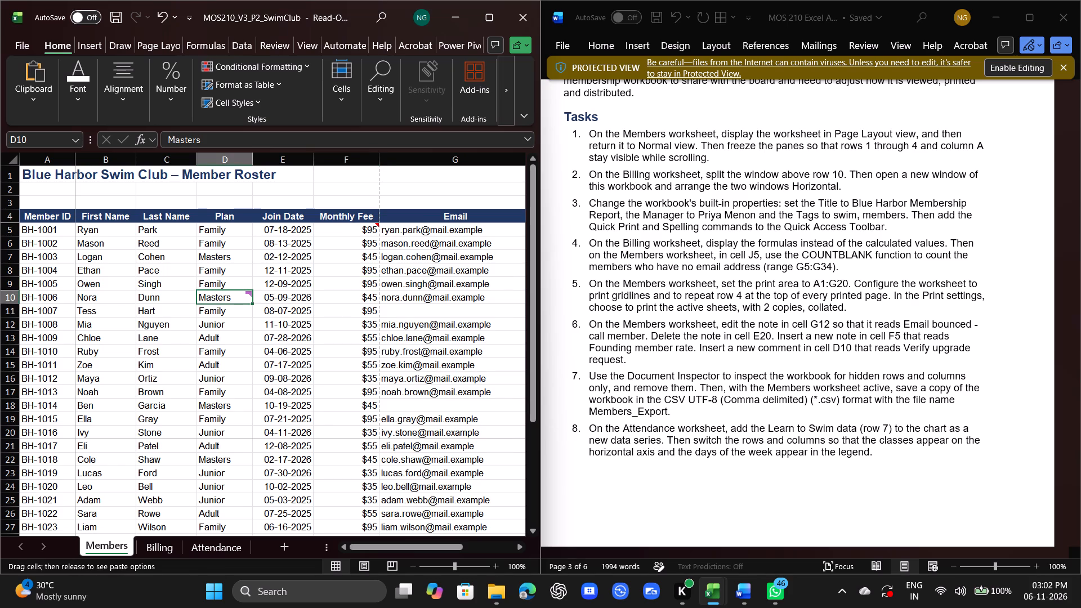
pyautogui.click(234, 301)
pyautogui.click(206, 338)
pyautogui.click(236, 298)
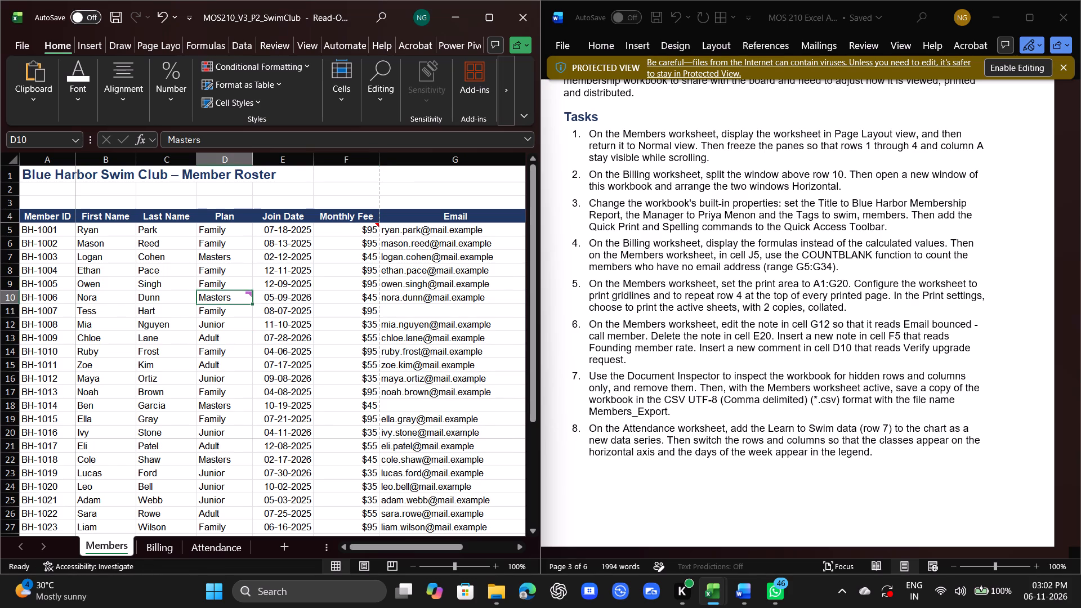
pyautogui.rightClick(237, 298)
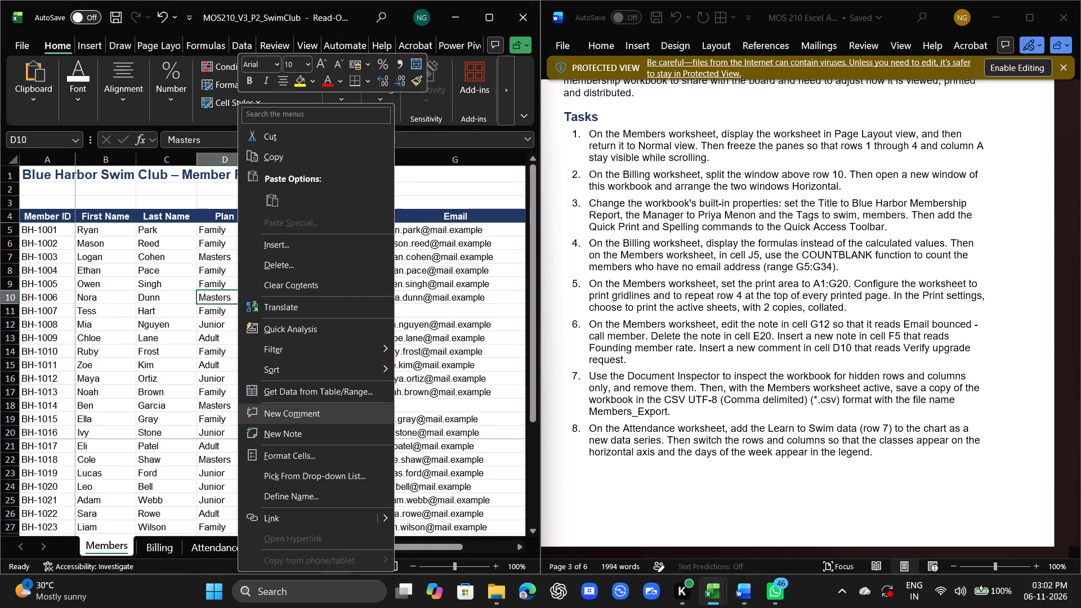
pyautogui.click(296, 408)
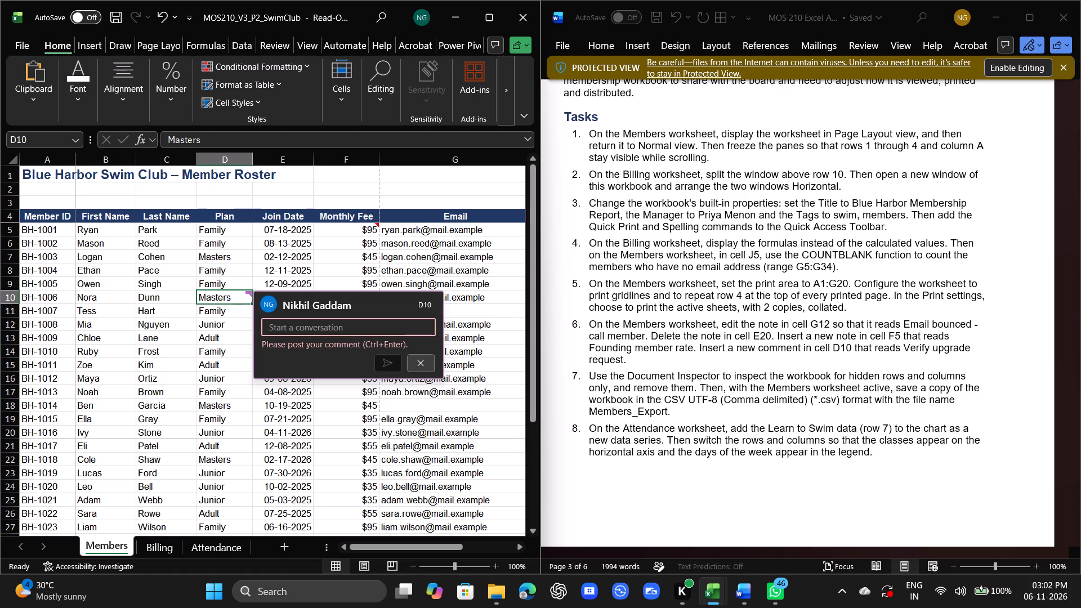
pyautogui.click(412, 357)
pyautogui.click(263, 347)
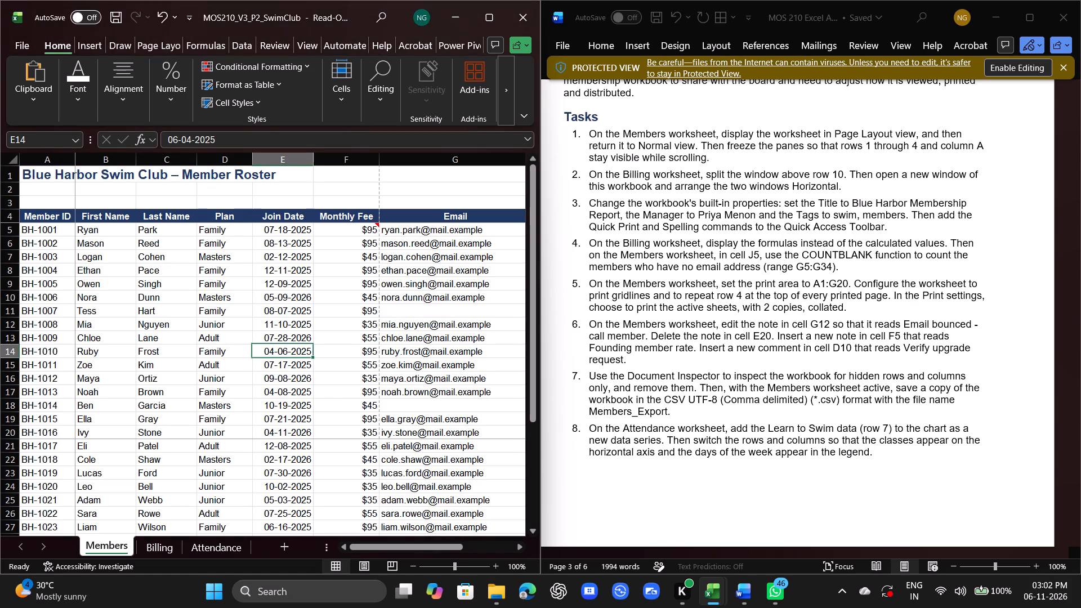
# Insert a new comment in cell D10 of the Members worksheet that reads "Verify upgrade request" and post it.
pyautogui.click(215, 302)
pyautogui.rightClick(217, 301)
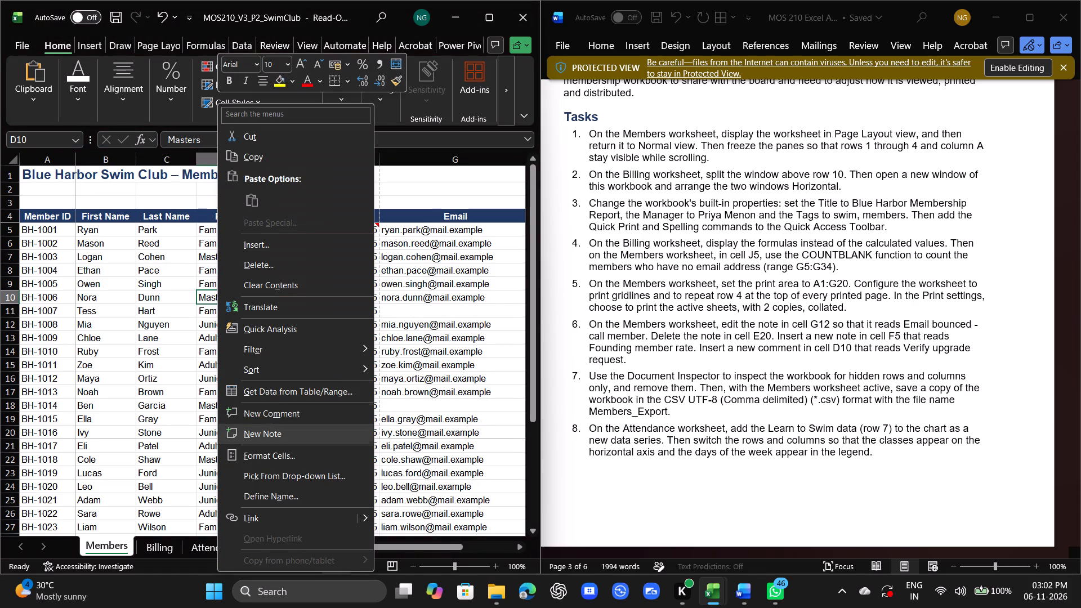
pyautogui.click(258, 413)
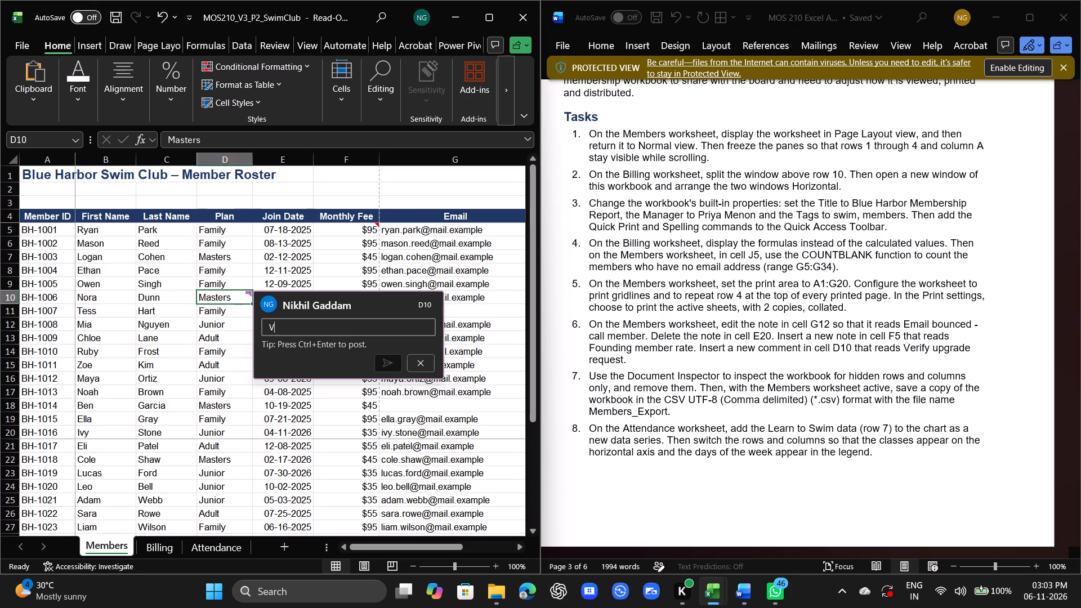
pyautogui.write('er')
pyautogui.write('ify')
pyautogui.press('space')
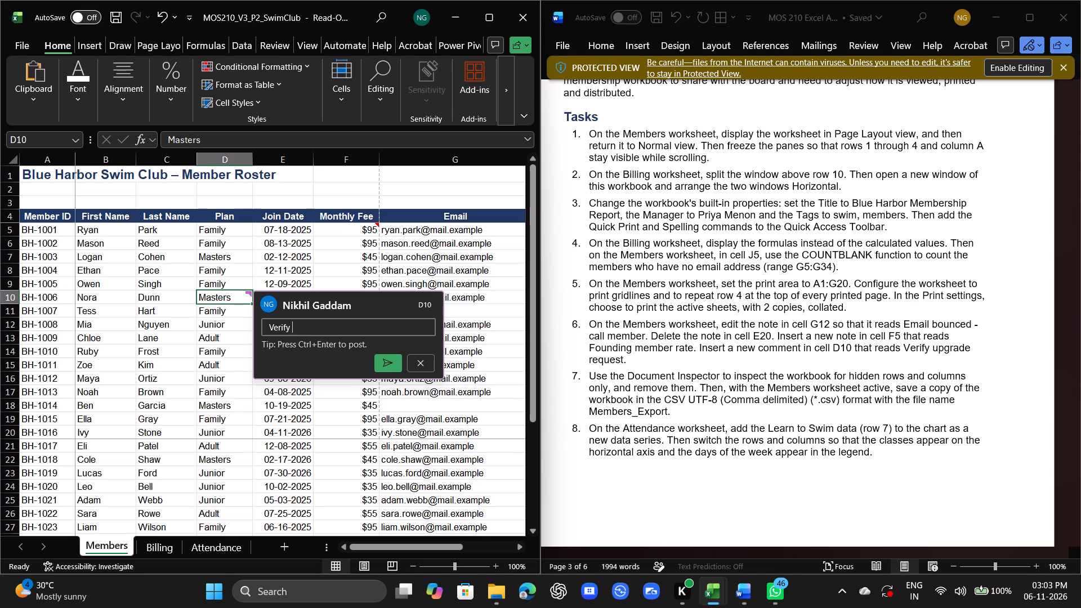
pyautogui.press('u')
pyautogui.write('pg')
pyautogui.write('ra')
pyautogui.write('de')
pyautogui.press('space')
pyautogui.press('r')
pyautogui.press('e')
pyautogui.press('g')
pyautogui.press('BackSpace')
pyautogui.write('quest')
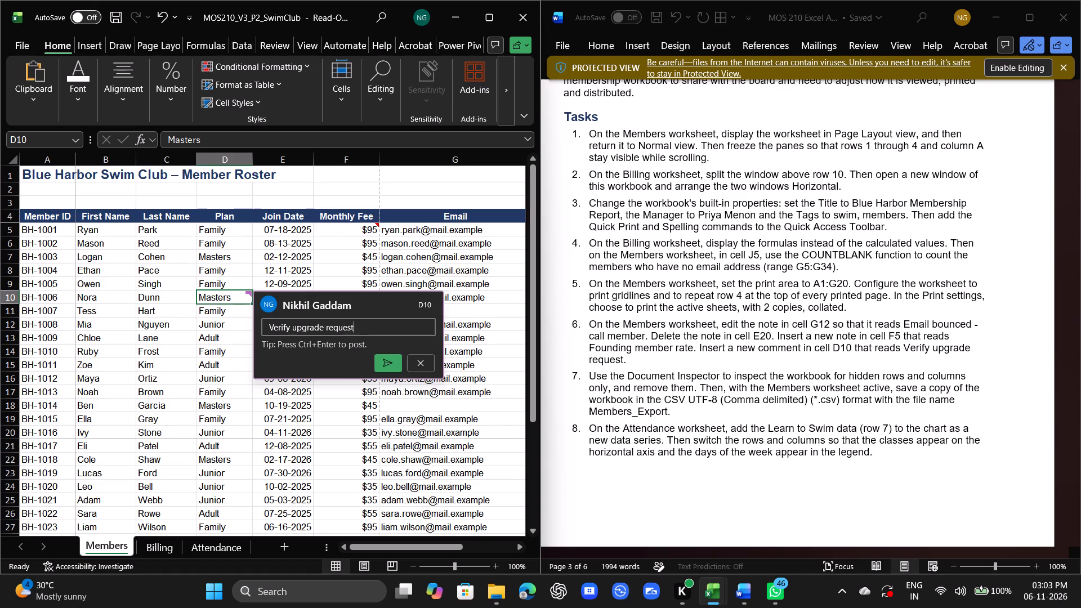
pyautogui.click(370, 358)
pyautogui.click(389, 354)
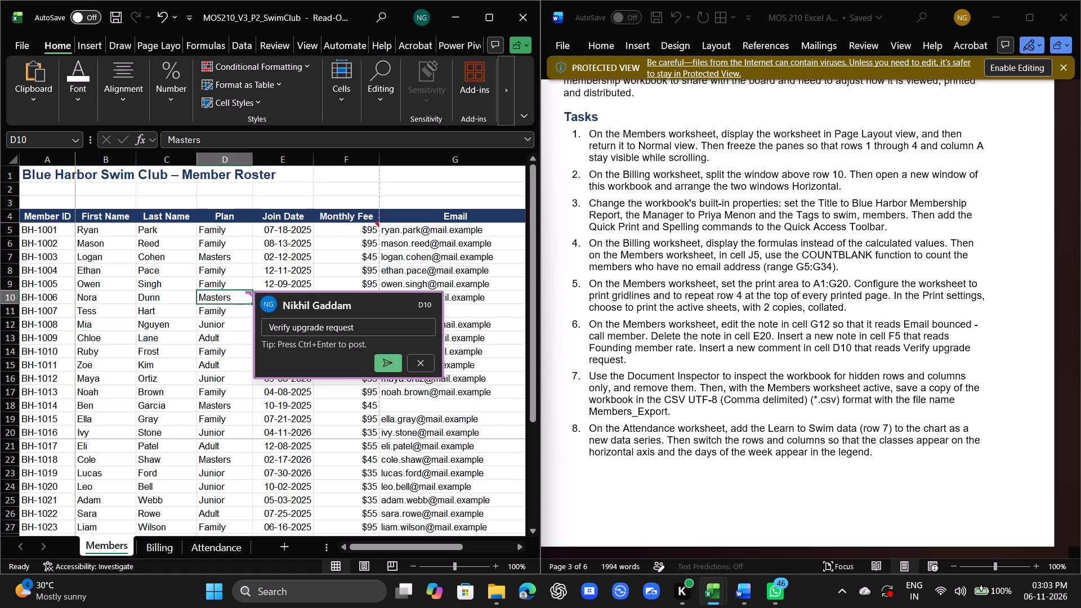
pyautogui.click(396, 364)
pyautogui.click(319, 397)
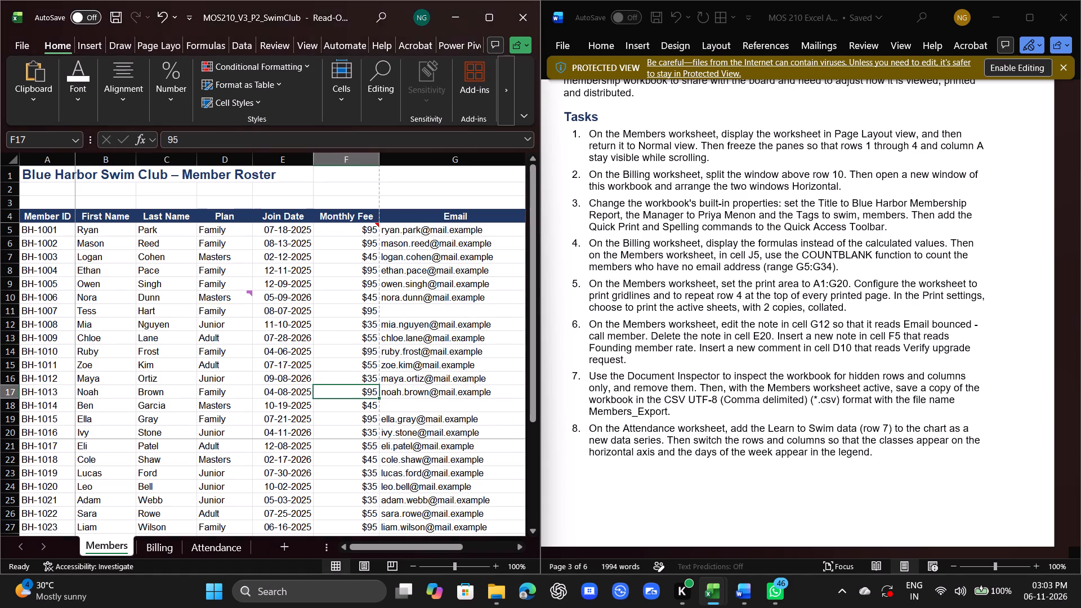
pyautogui.click(236, 301)
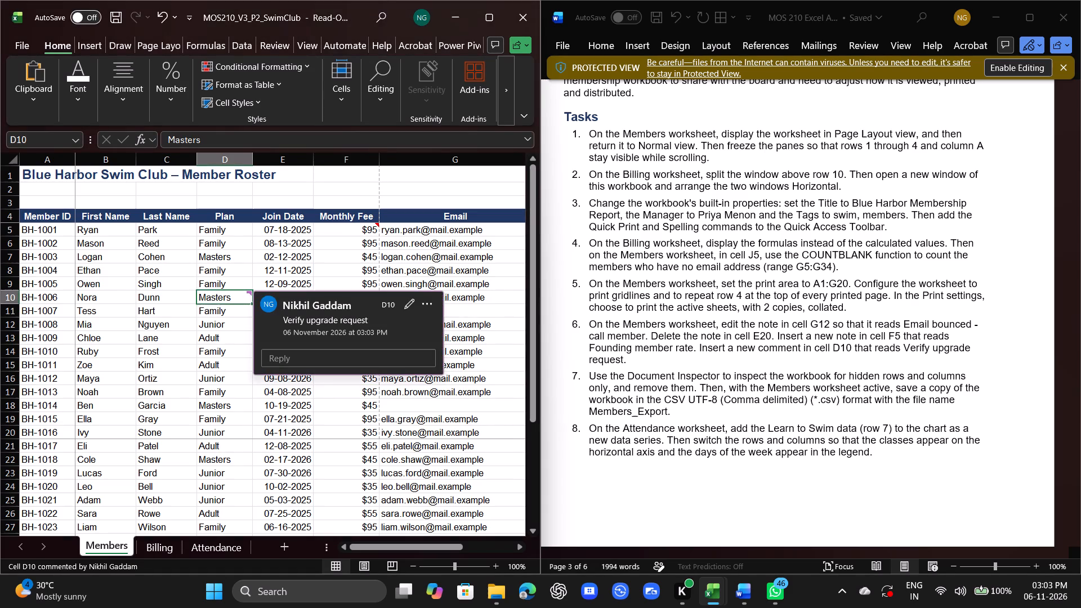
pyautogui.click(292, 383)
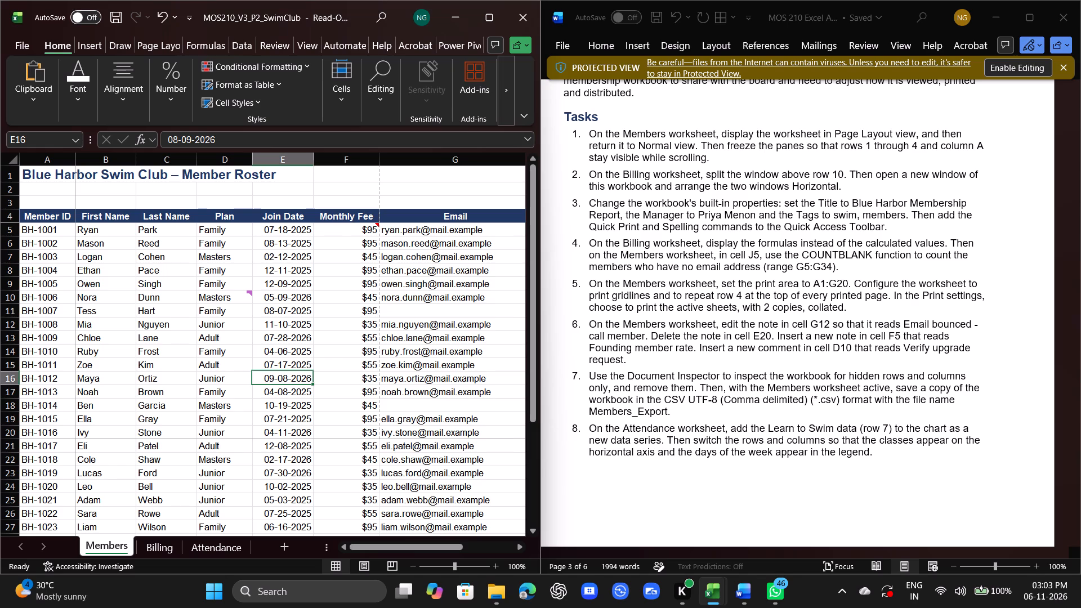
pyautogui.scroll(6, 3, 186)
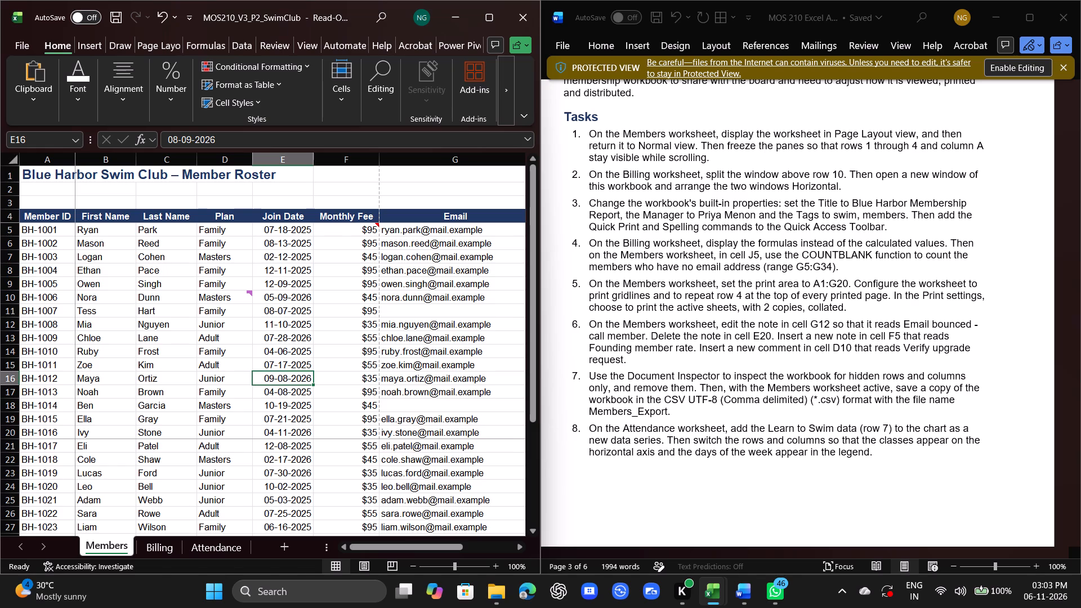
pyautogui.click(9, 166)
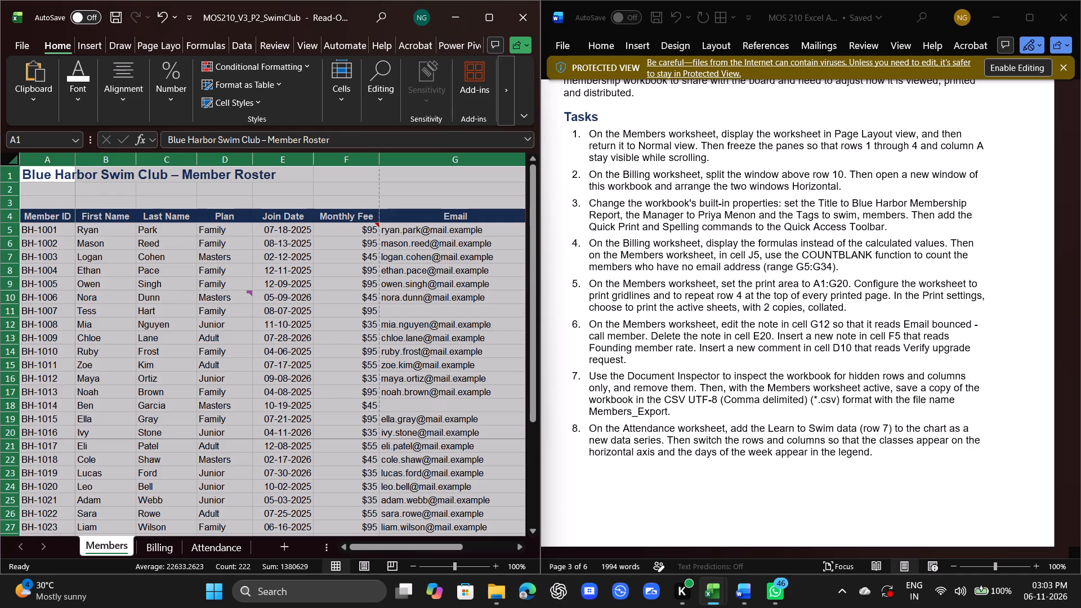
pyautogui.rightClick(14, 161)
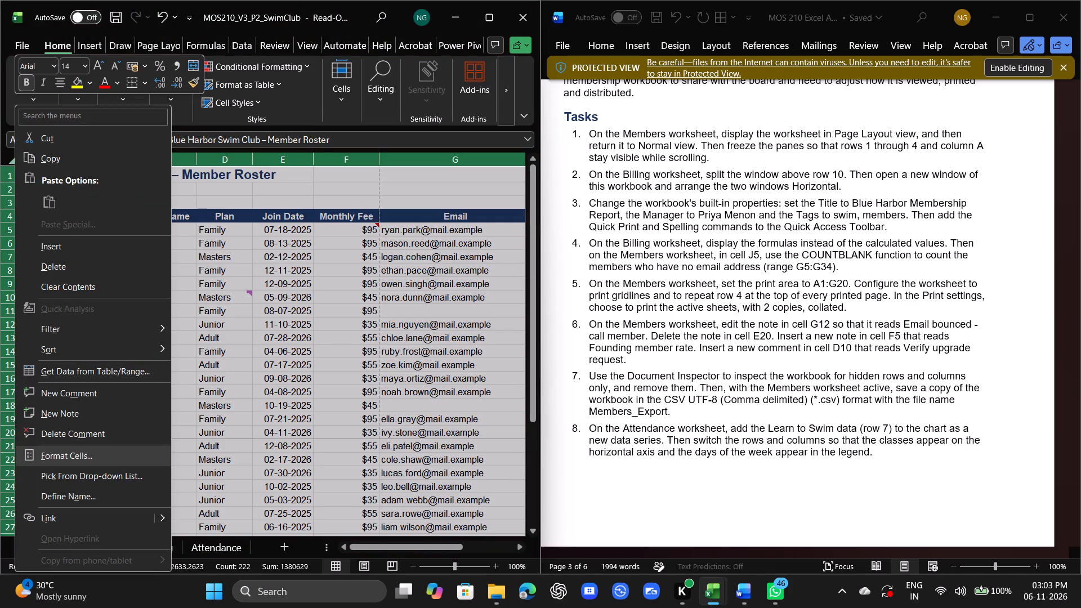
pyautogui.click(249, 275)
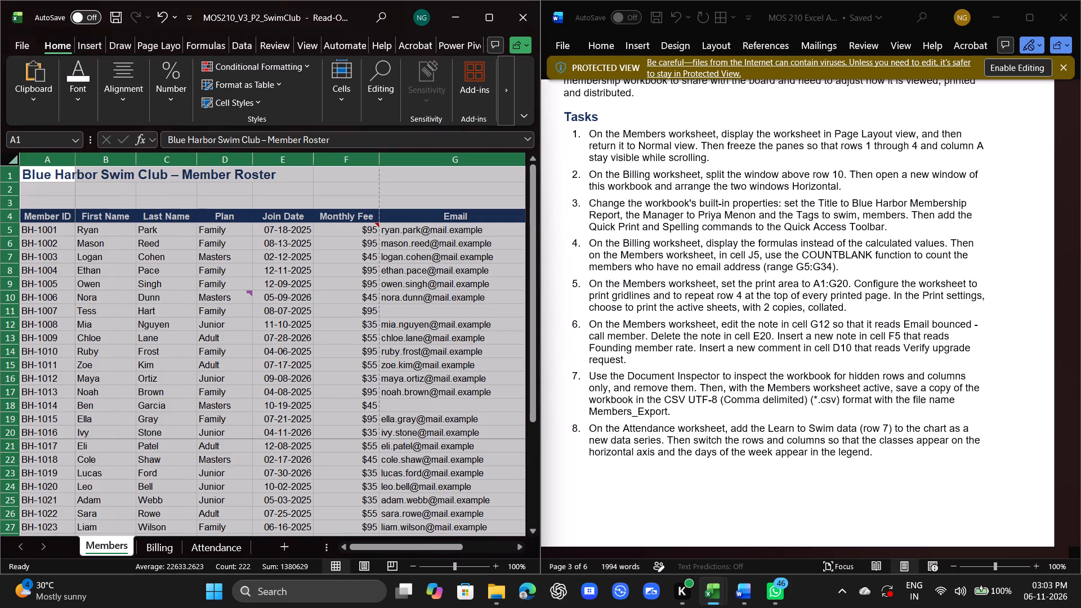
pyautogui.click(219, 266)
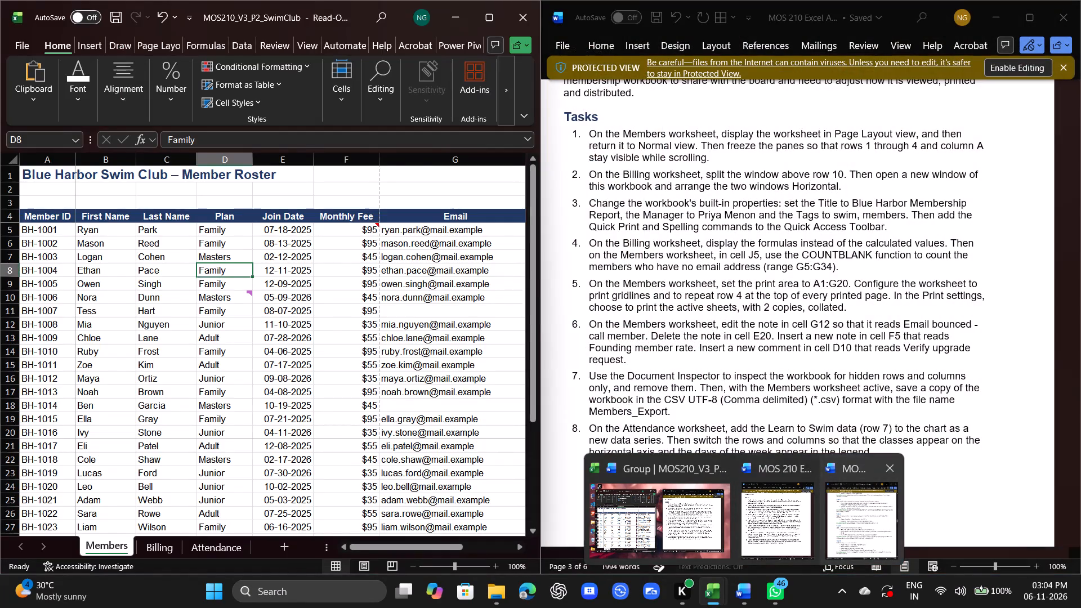
# Switch to the answer key document in Word and read the Task 6 and Task 7 instructions.
pyautogui.click(881, 515)
pyautogui.scroll(-2, 382, 361)
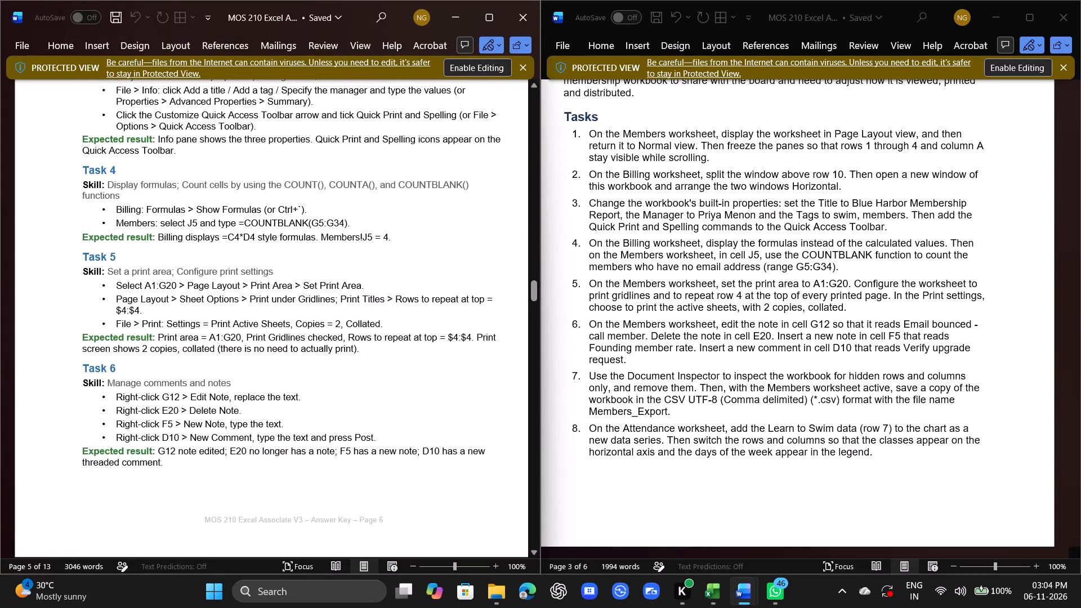
pyautogui.scroll(-5, 312, 338)
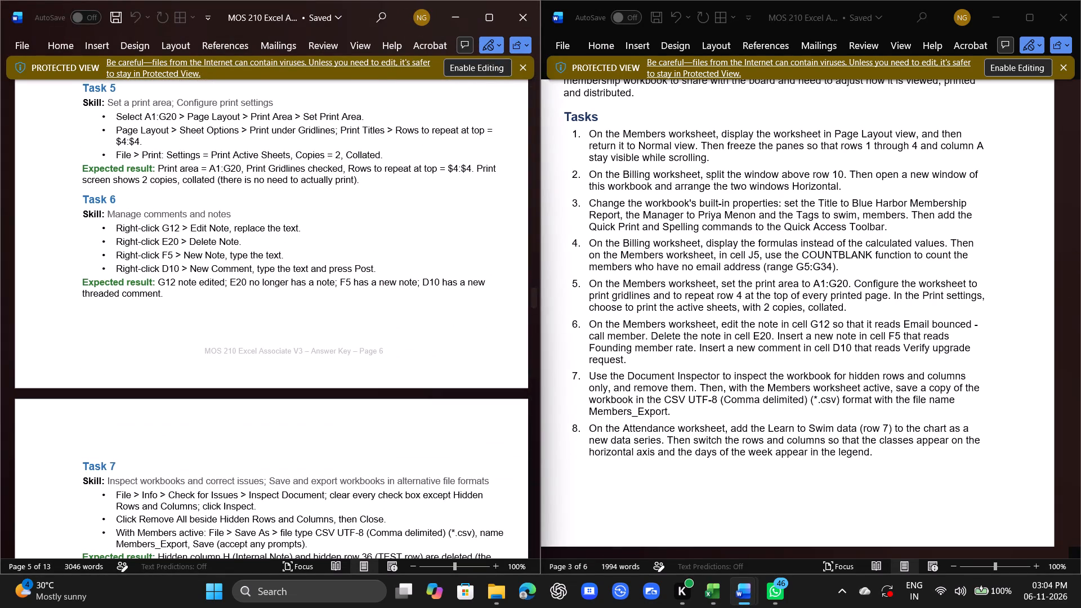
pyautogui.scroll(-4, 307, 323)
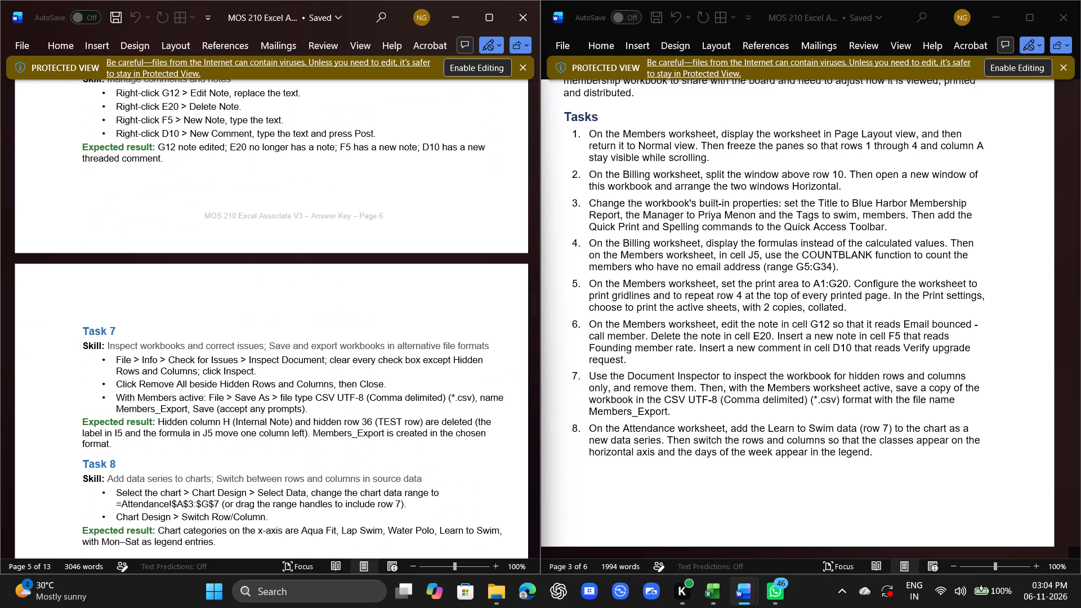
# Switch to the swim club workbook in Excel and try to start the Document Inspector, agreeing to save the workbook first.
pyautogui.click(712, 593)
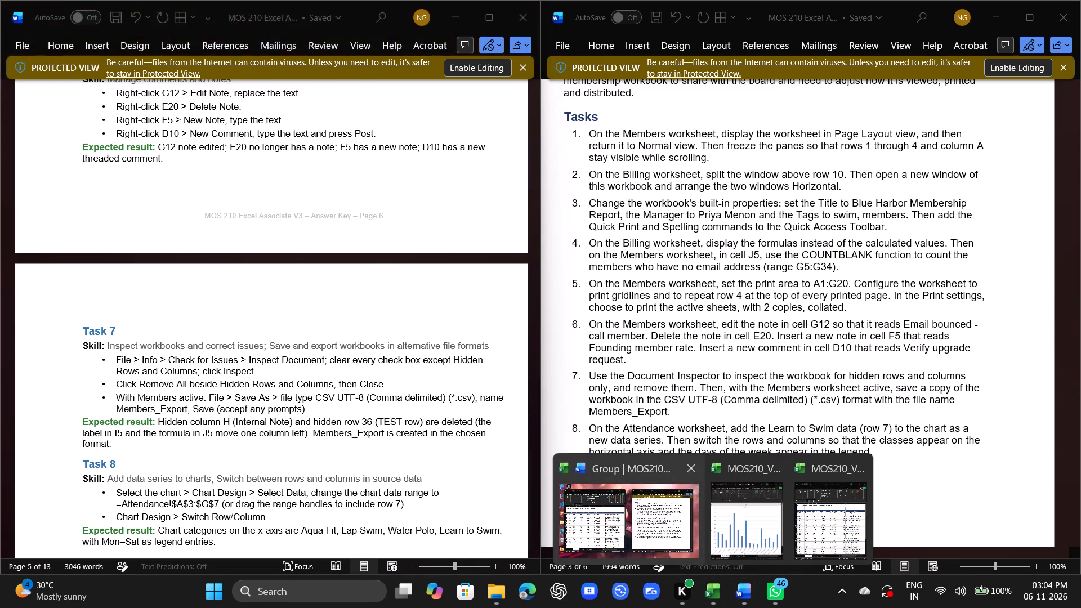
pyautogui.click(820, 504)
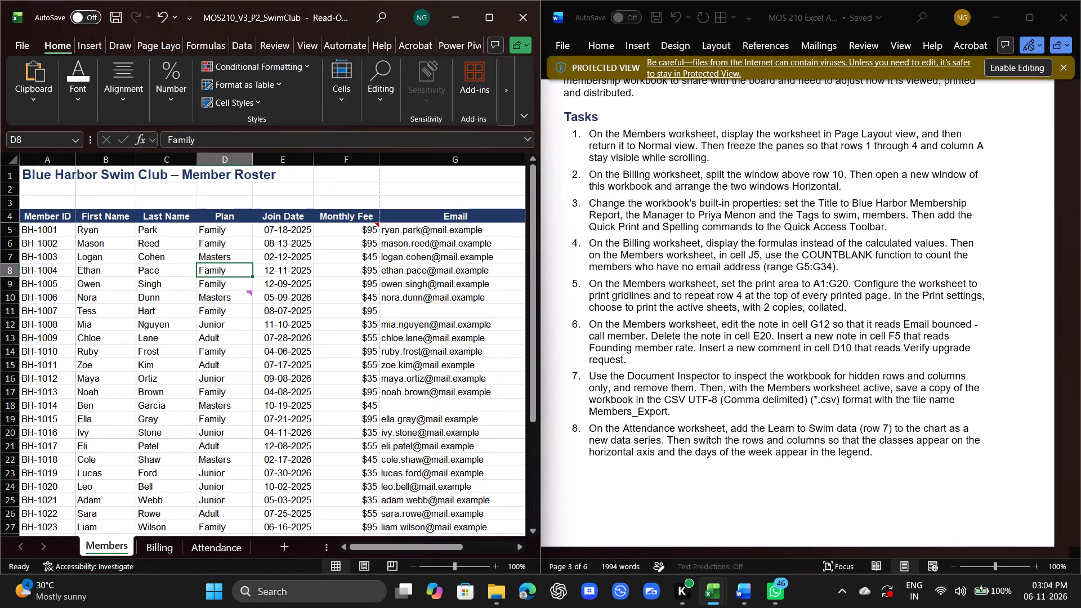
pyautogui.click(28, 47)
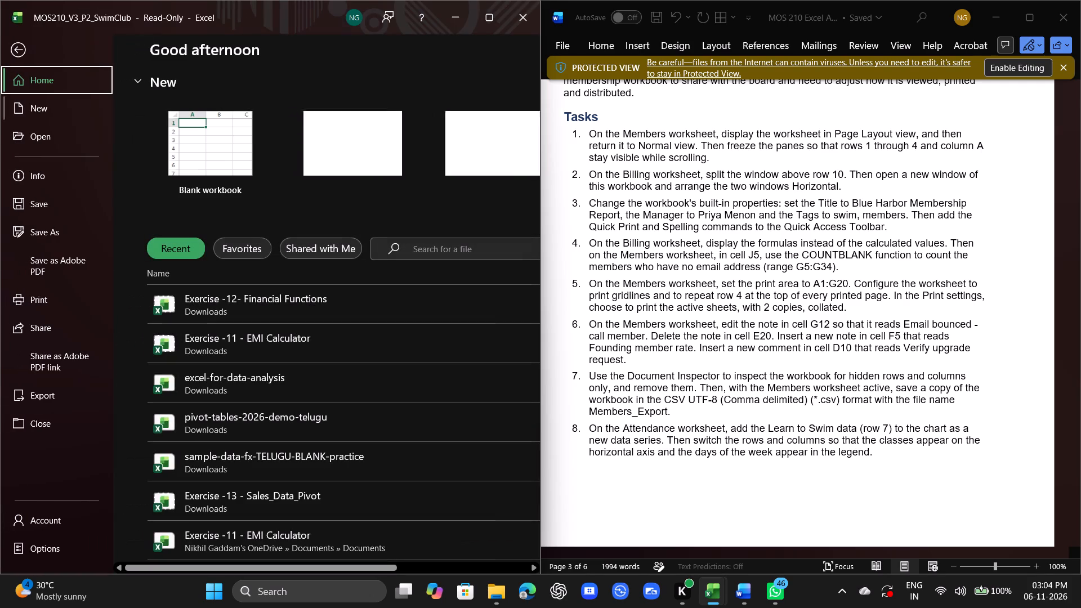
pyautogui.click(73, 179)
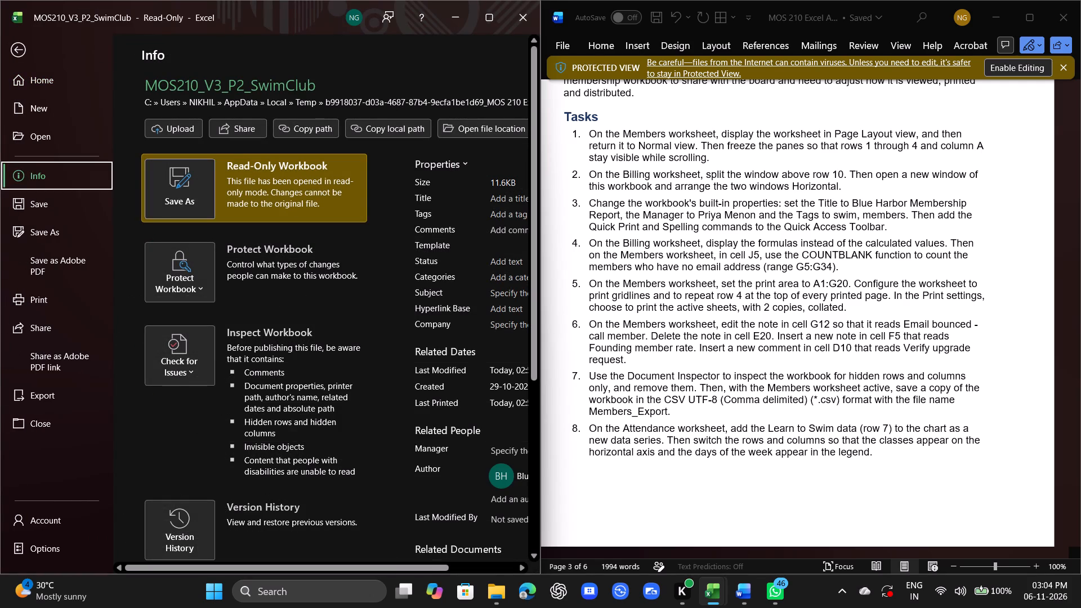
pyautogui.scroll(-5, 265, 279)
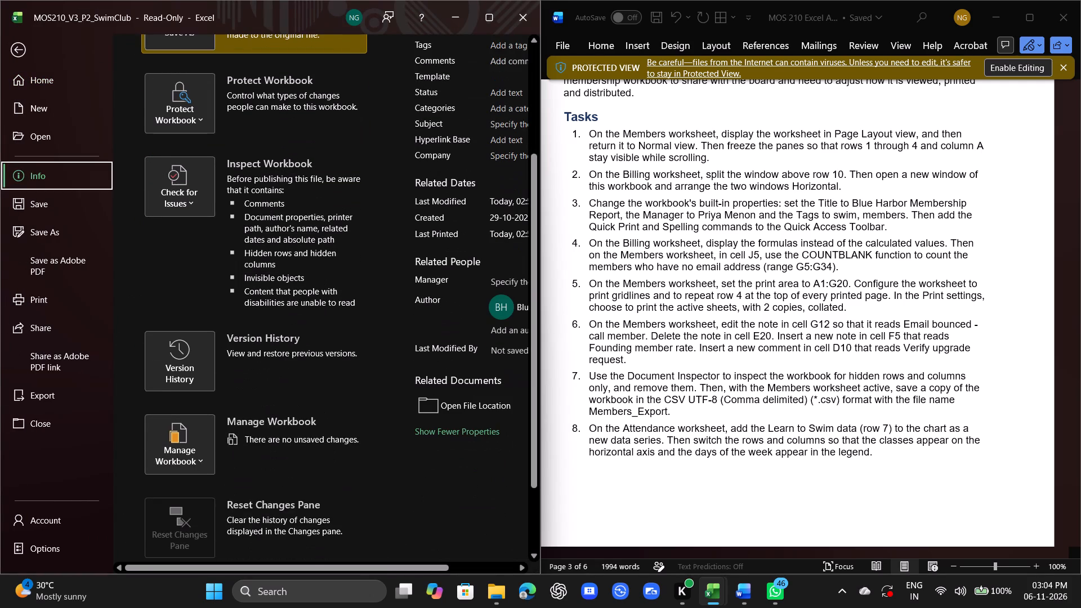
pyautogui.scroll(-8, 265, 279)
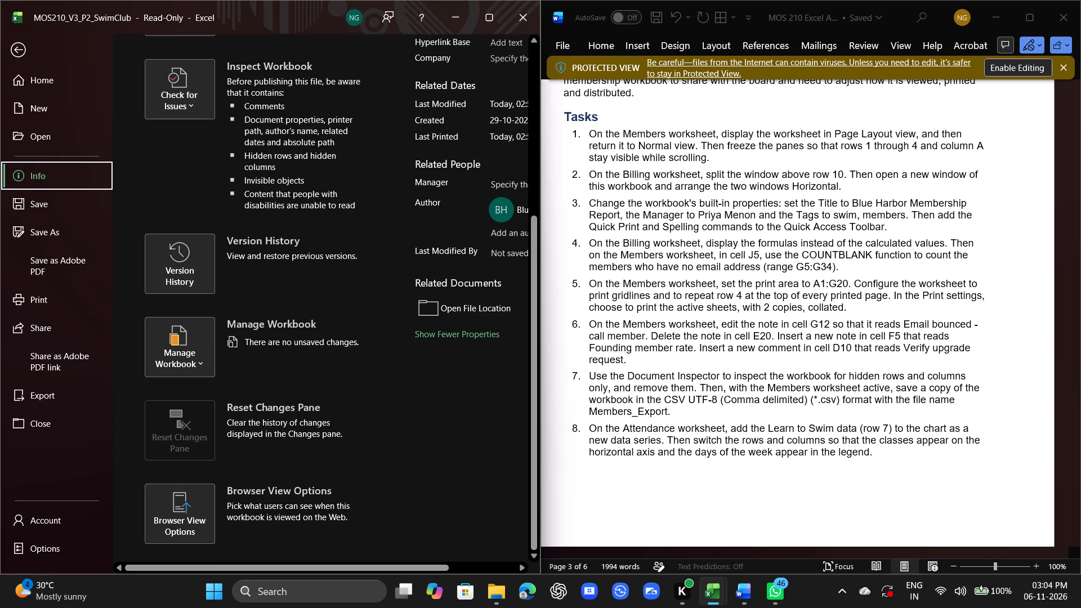
pyautogui.scroll(12, 272, 269)
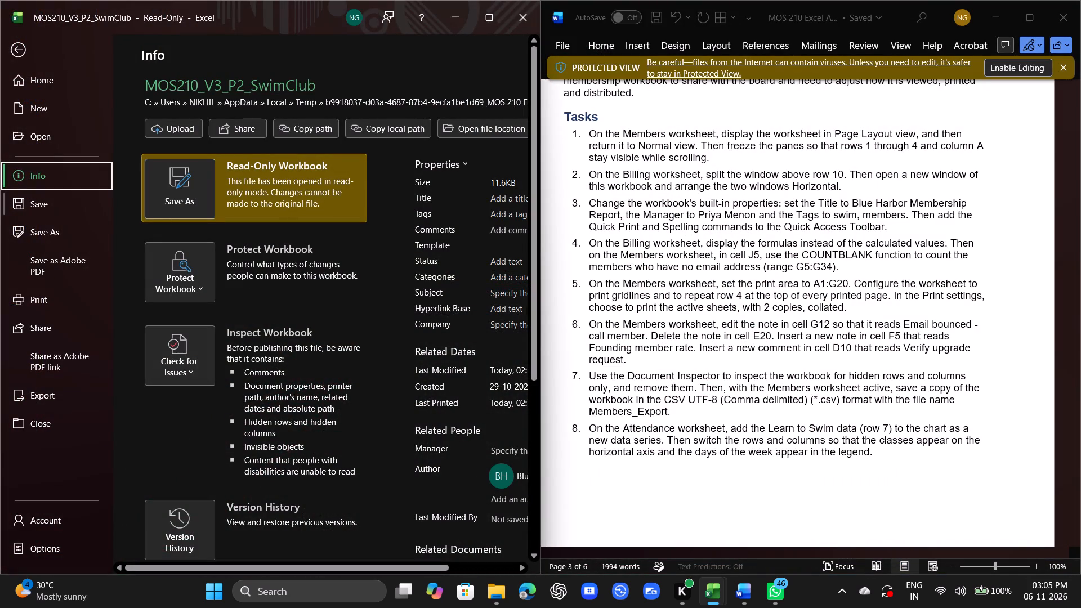
pyautogui.scroll(-4, 277, 253)
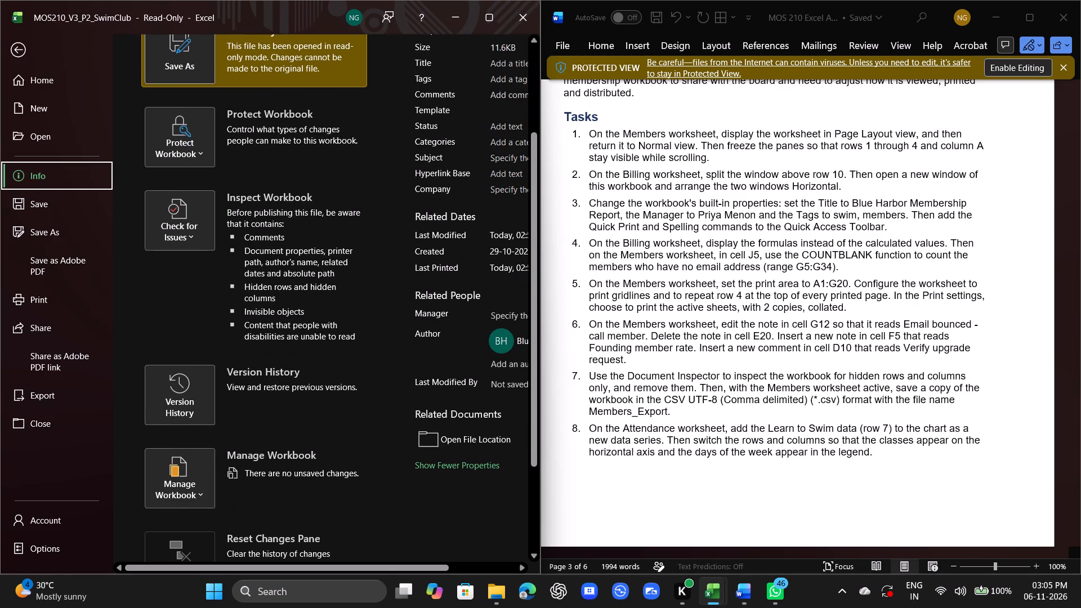
pyautogui.click(242, 212)
pyautogui.click(195, 251)
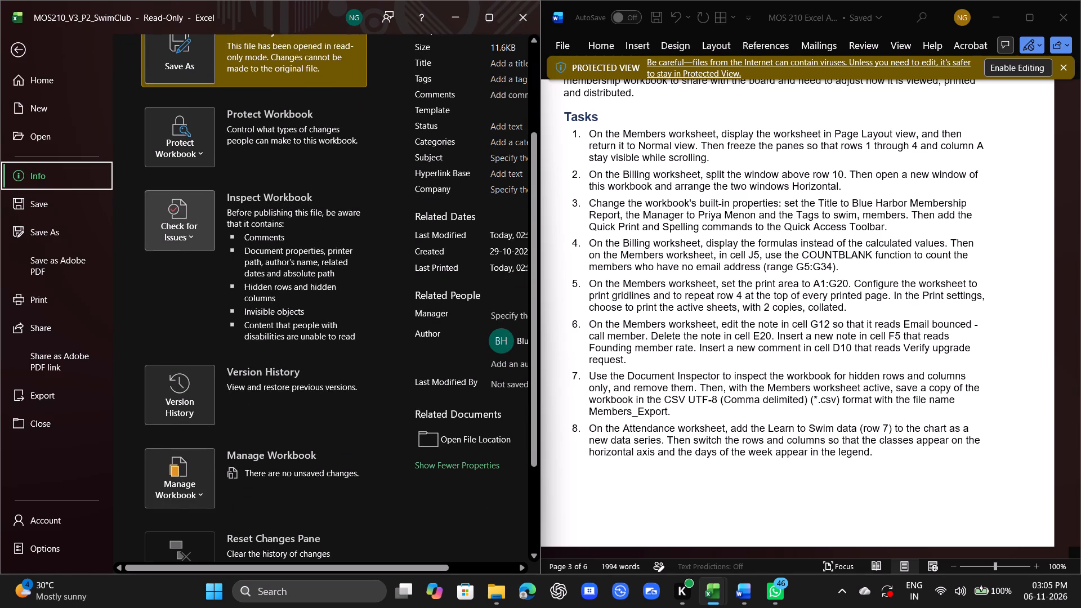
pyautogui.click(175, 230)
pyautogui.click(211, 268)
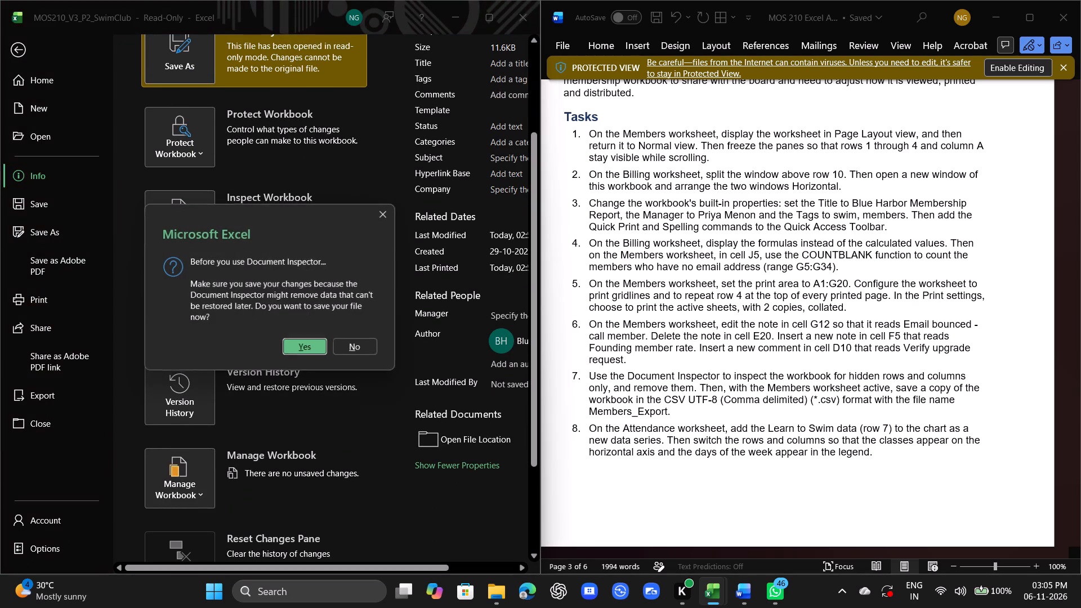
pyautogui.click(300, 342)
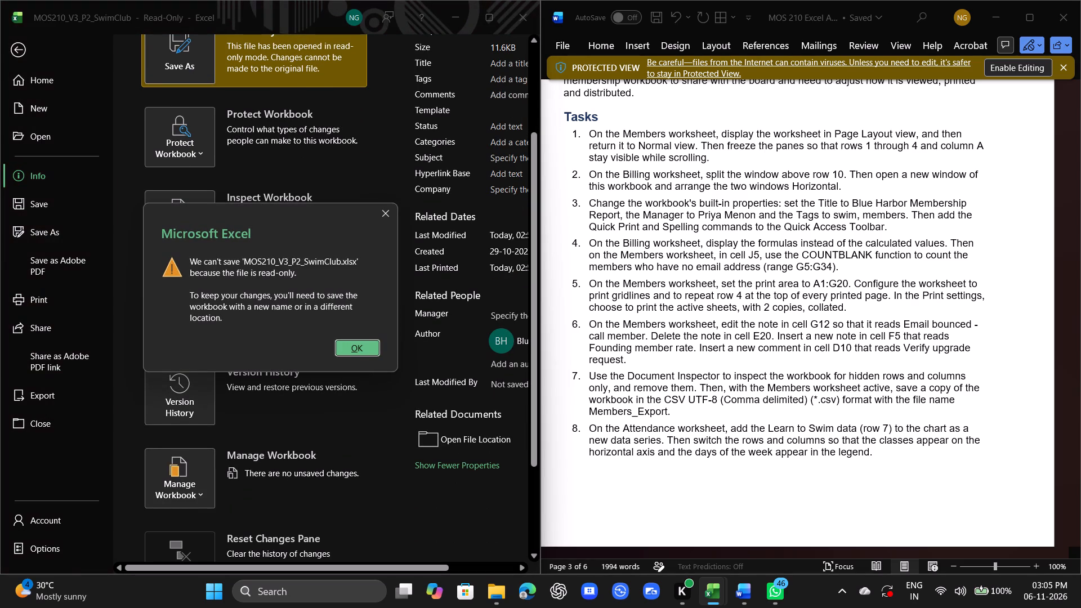
pyautogui.click(346, 347)
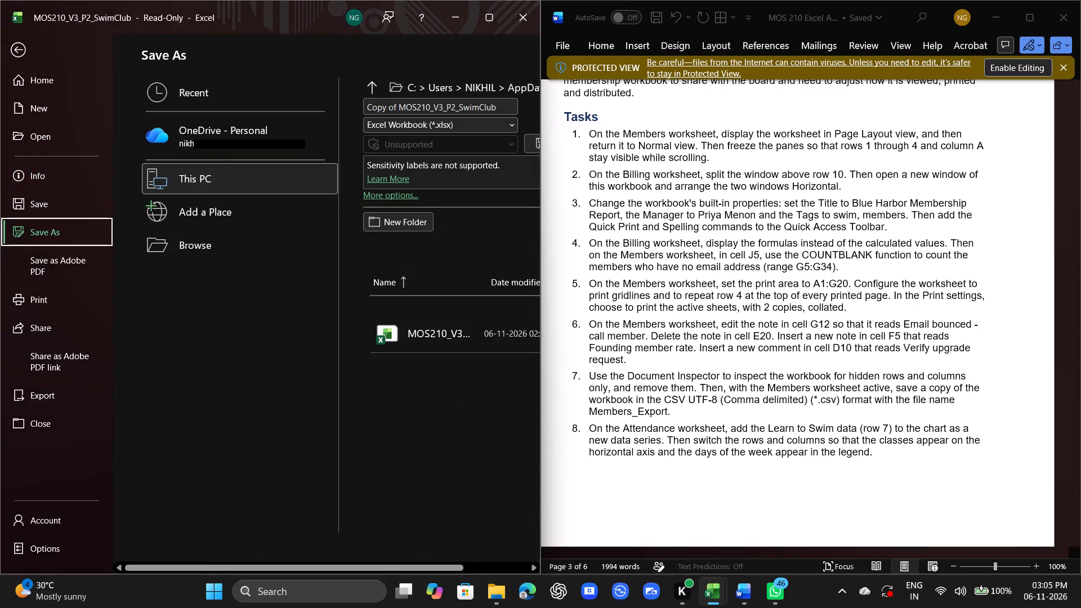
# Save only the active Members worksheet in CSV UTF-8 (Comma delimited) format, keeping the proposed copy file name, and turn off the data-loss notice.
pyautogui.click(502, 122)
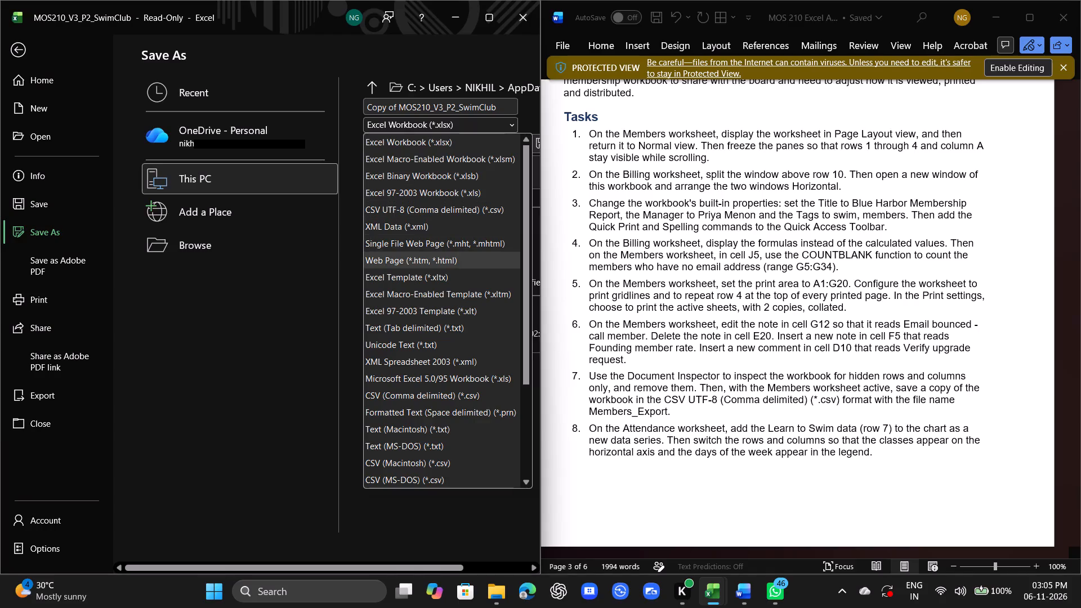
pyautogui.click(473, 207)
pyautogui.click(461, 290)
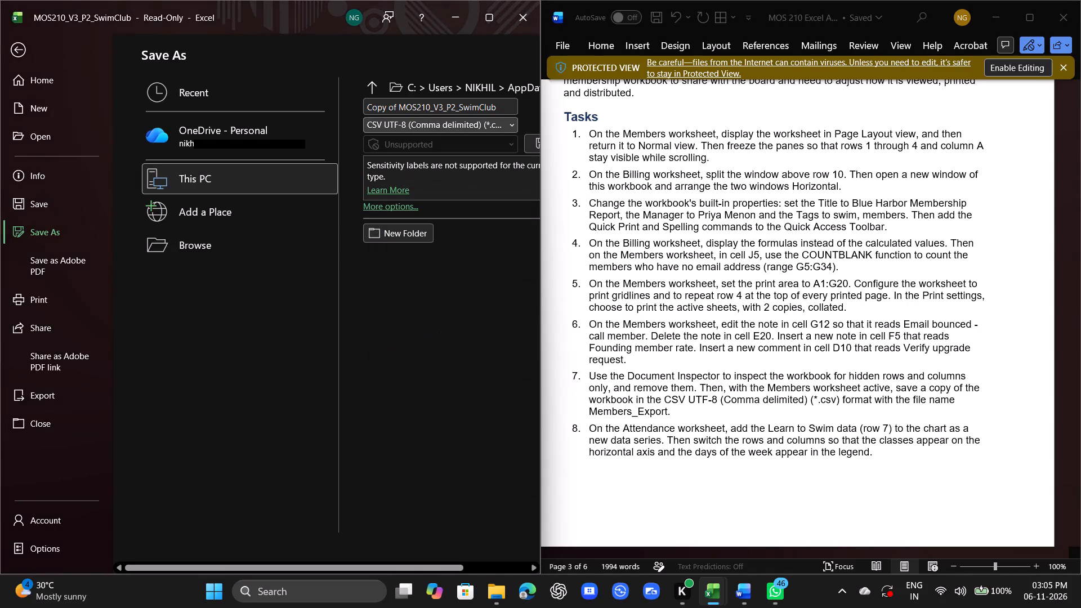
pyautogui.press('Right')
pyautogui.press('Right')
pyautogui.press('Right')
pyautogui.press('Right')
pyautogui.press('Right')
pyautogui.press('Right')
pyautogui.press('Right')
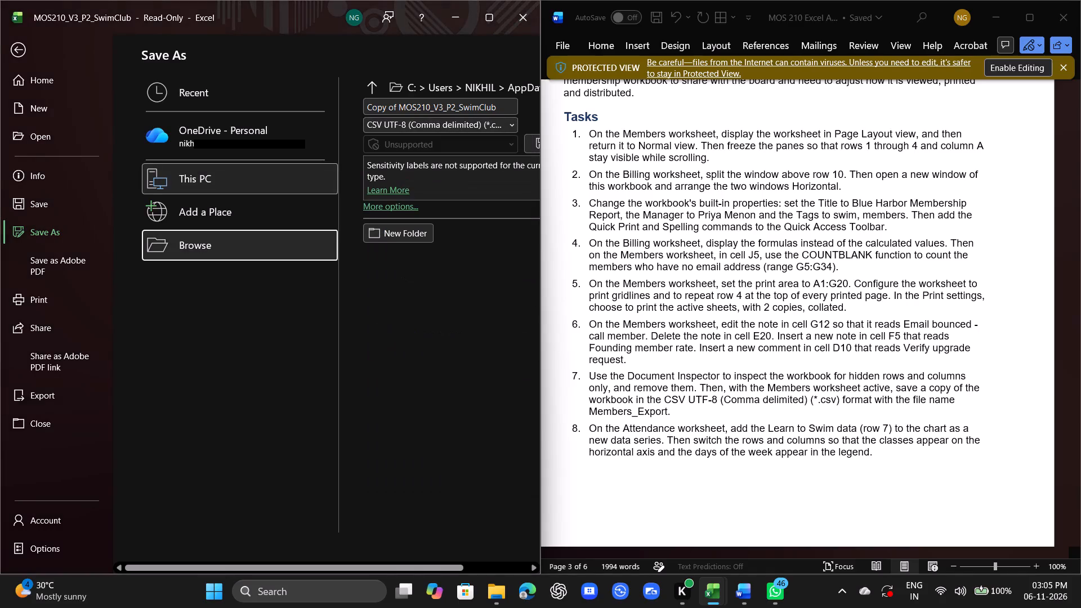
pyautogui.press('Right')
pyautogui.moveTo(396, 569); pyautogui.dragTo(437, 571)
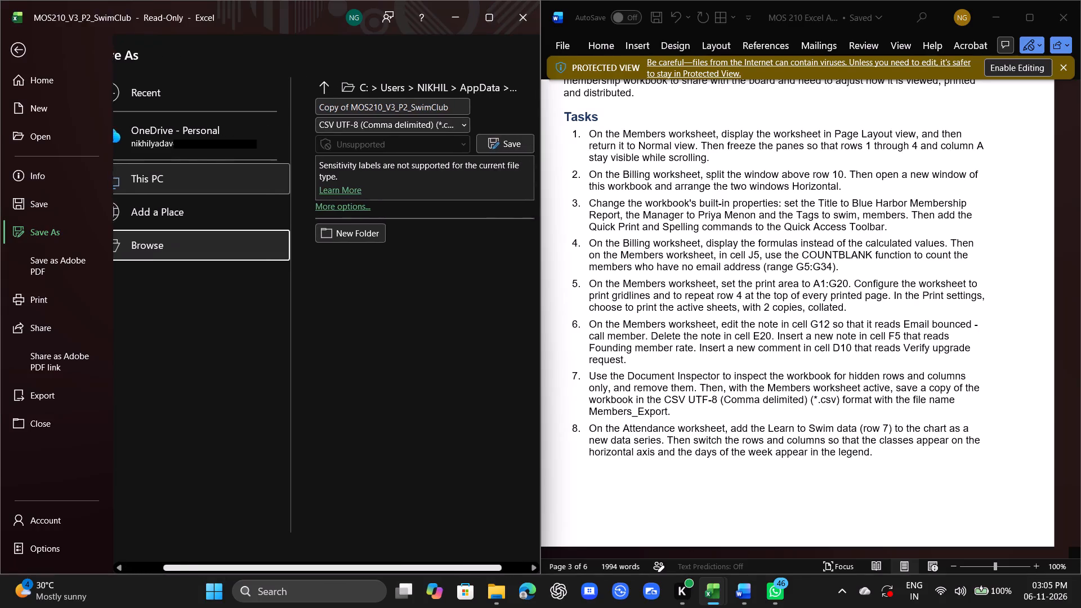
pyautogui.moveTo(437, 571); pyautogui.dragTo(464, 568)
pyautogui.click(483, 147)
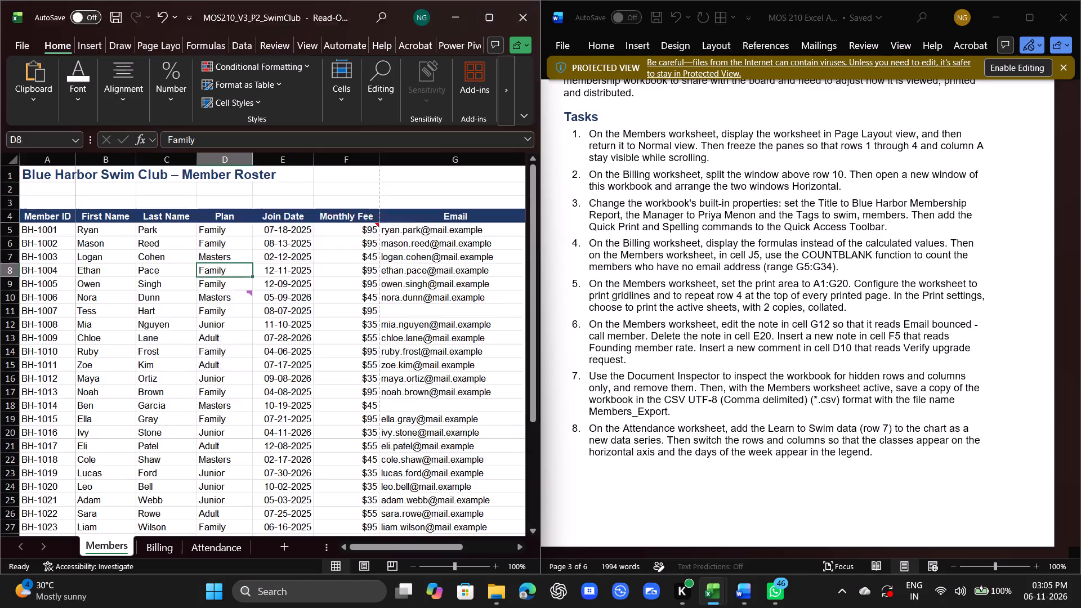
pyautogui.click(301, 366)
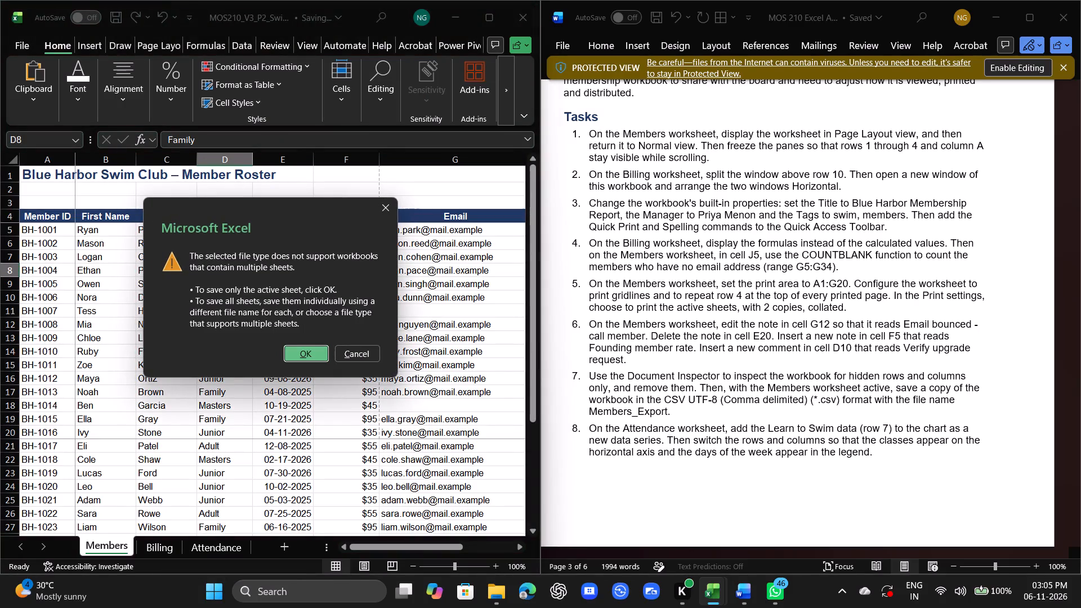
pyautogui.click(314, 356)
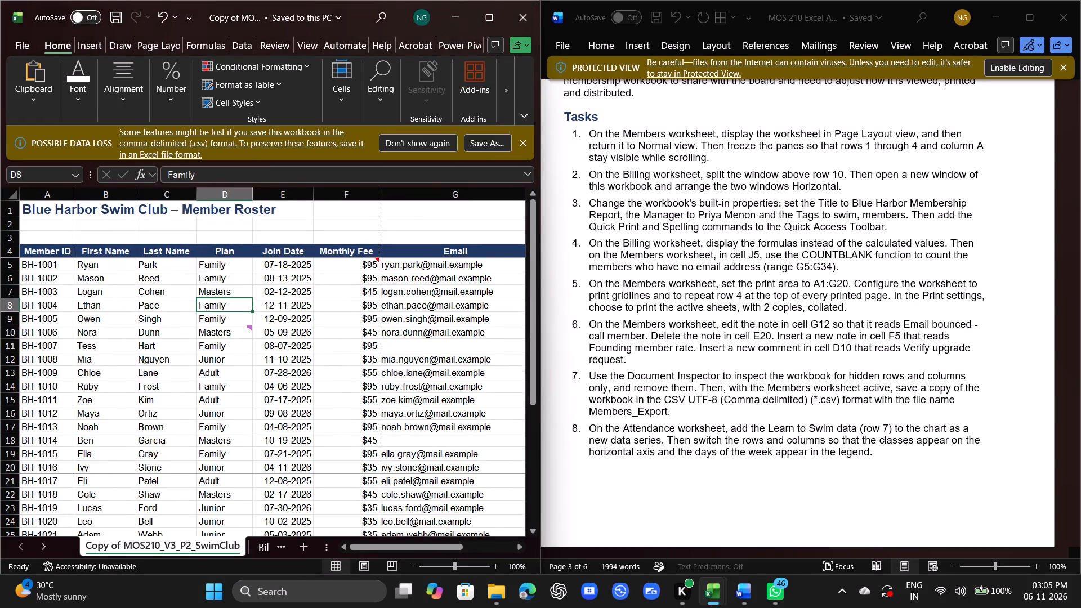
pyautogui.click(432, 139)
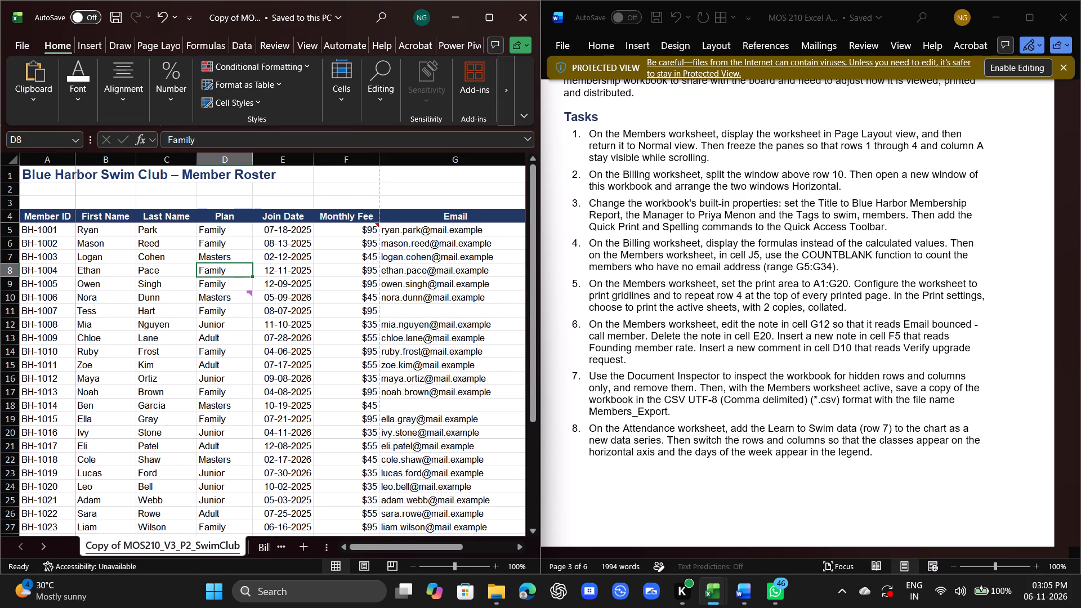
# Save the CSV copy, run the Document Inspector with all content checks selected, and close the results without removing anything.
pyautogui.click(24, 54)
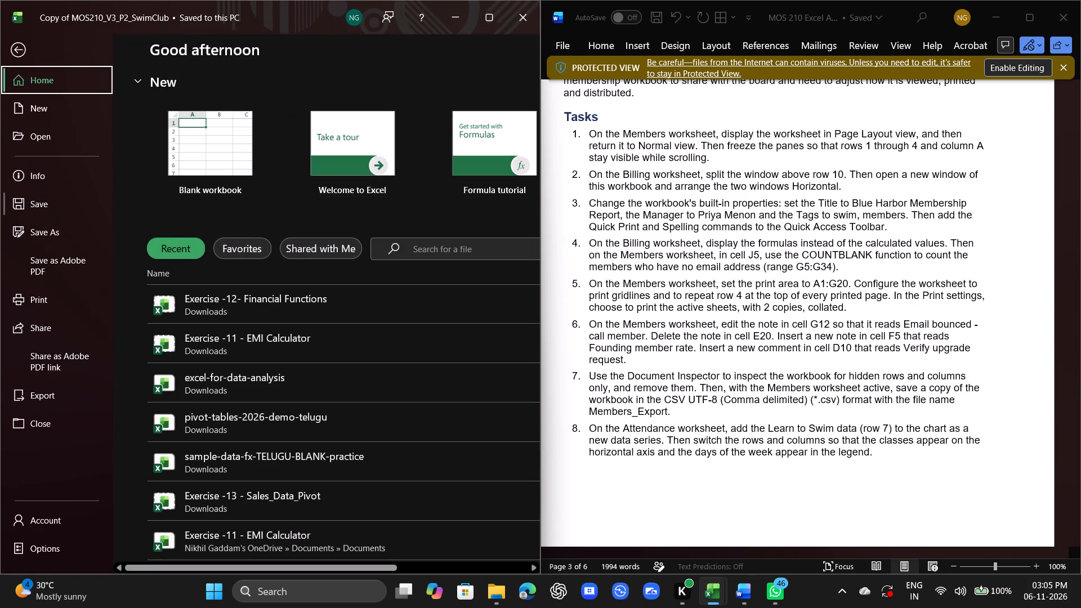
pyautogui.click(56, 185)
pyautogui.click(193, 277)
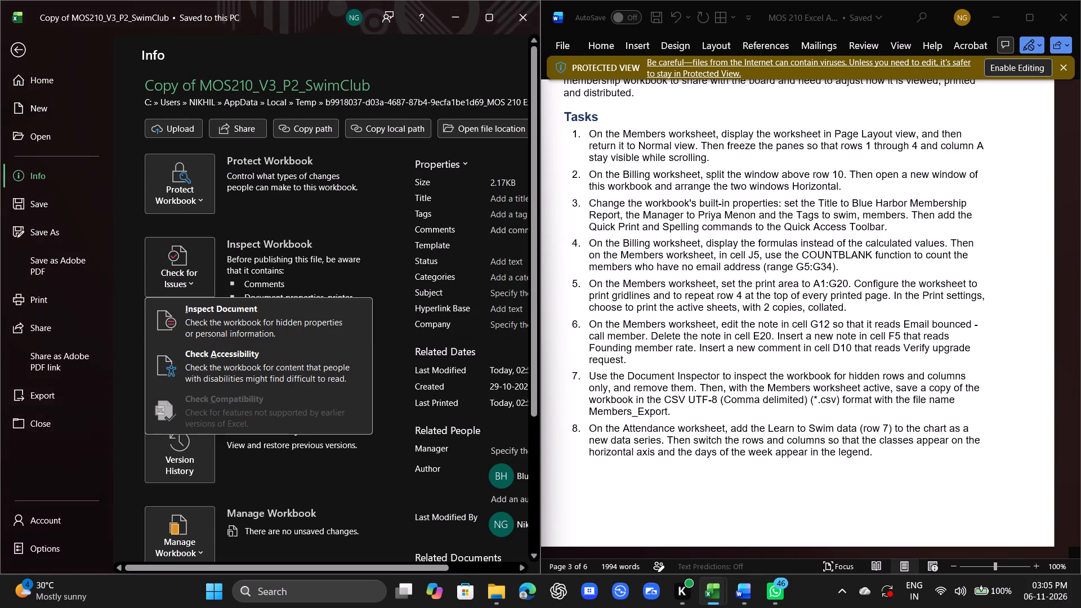
pyautogui.click(235, 320)
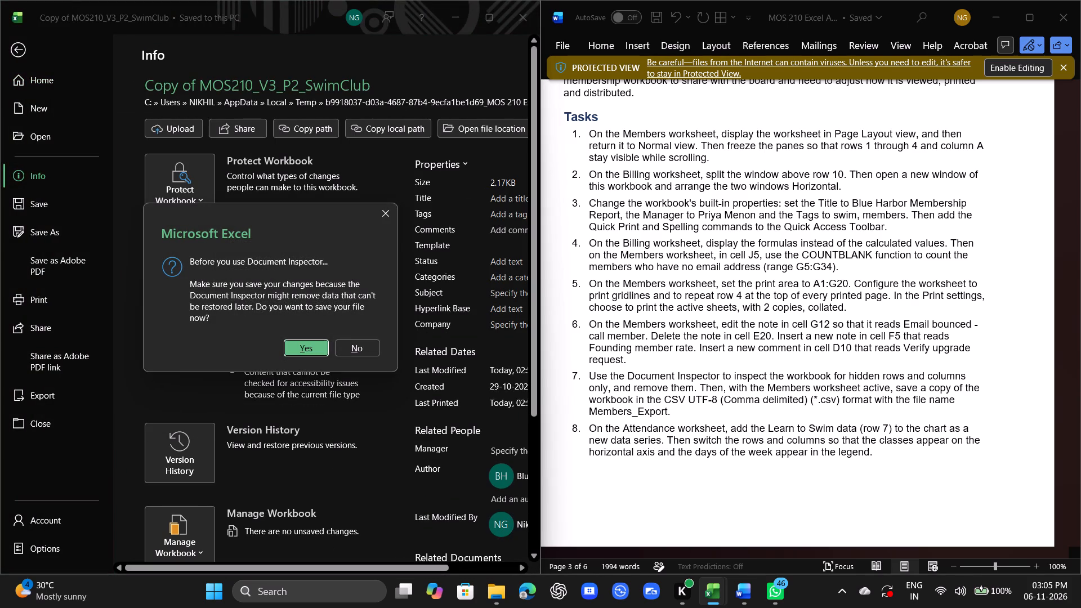
pyautogui.click(309, 345)
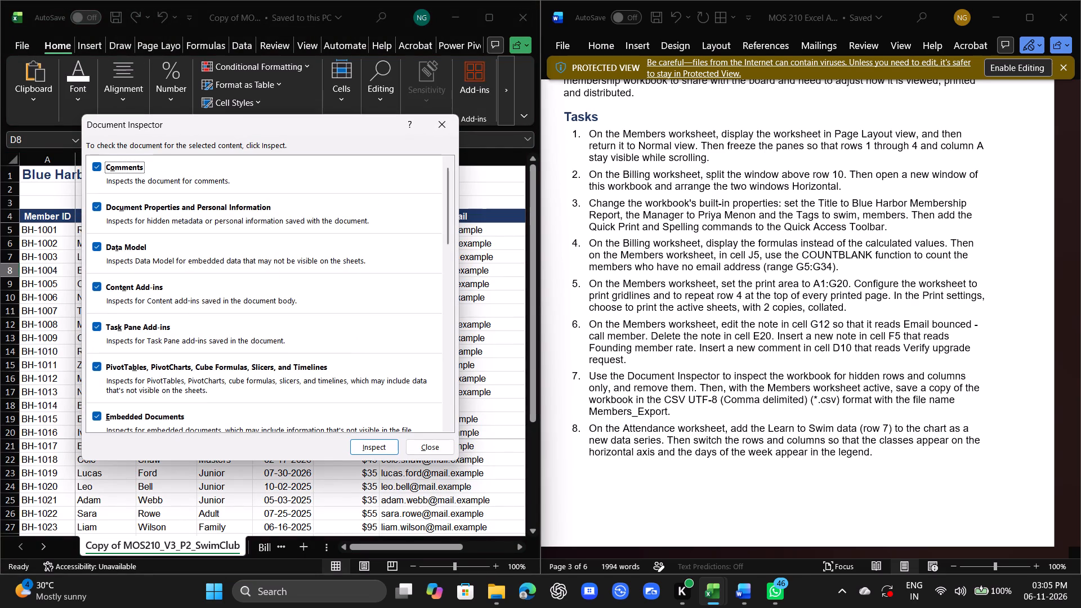
pyautogui.scroll(-6, 194, 238)
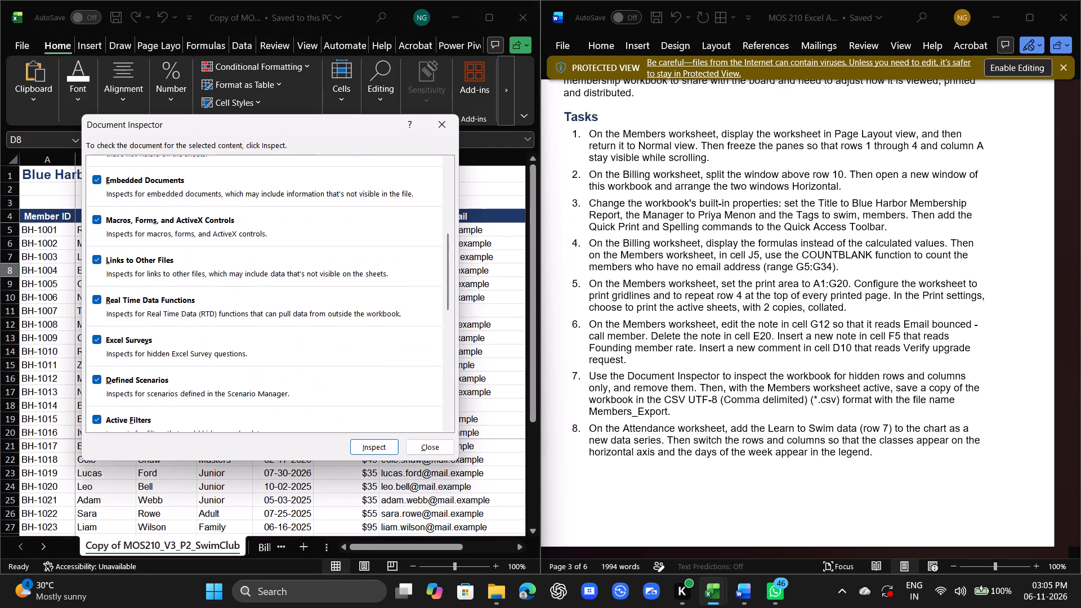
pyautogui.scroll(-11, 194, 238)
pyautogui.scroll(-15, 194, 238)
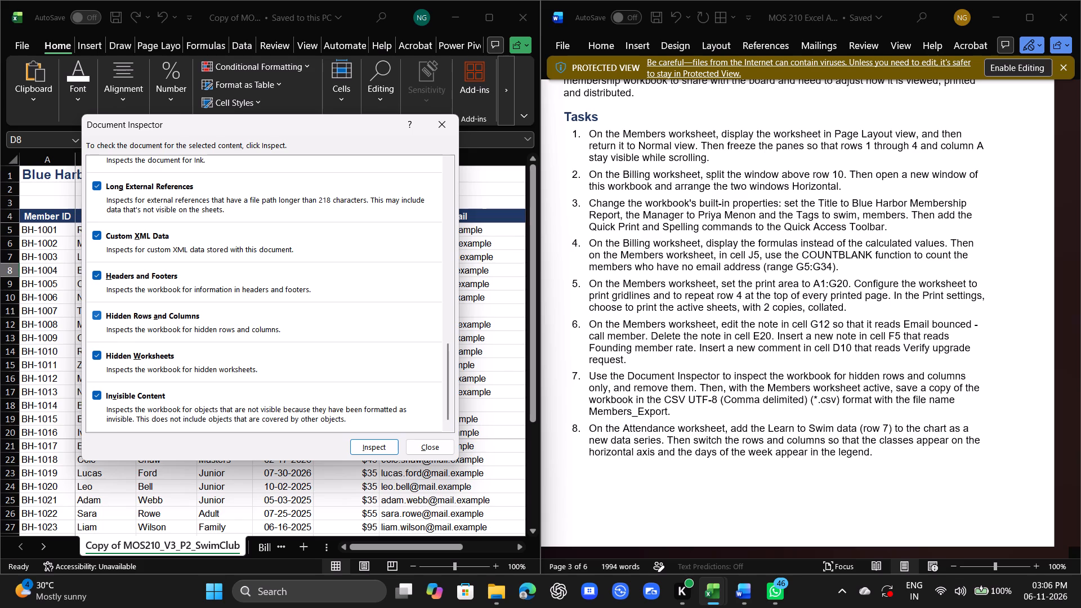
pyautogui.scroll(-7, 99, 311)
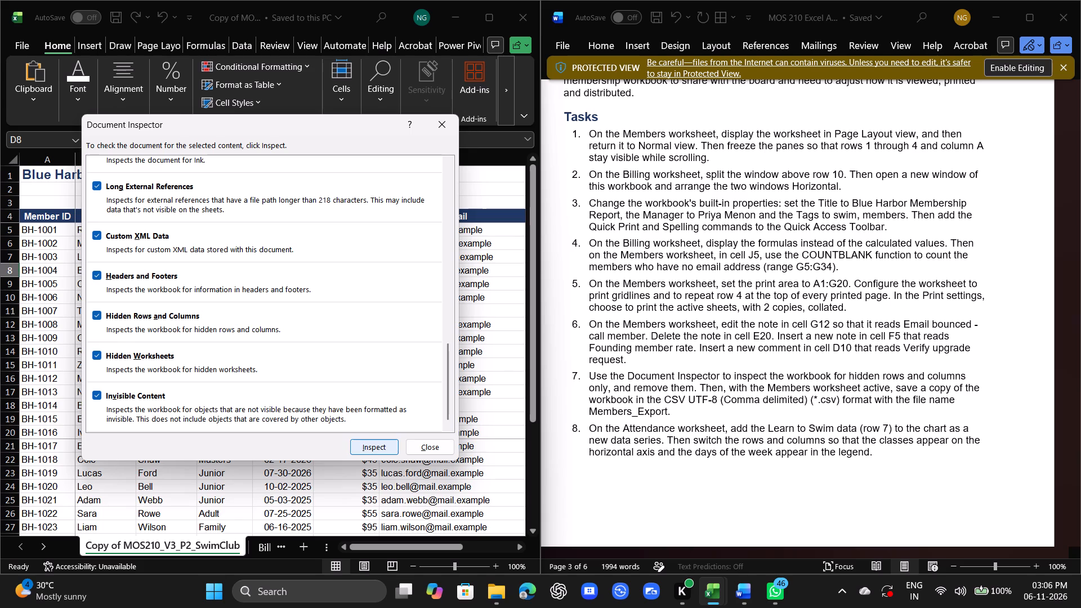
pyautogui.click(381, 446)
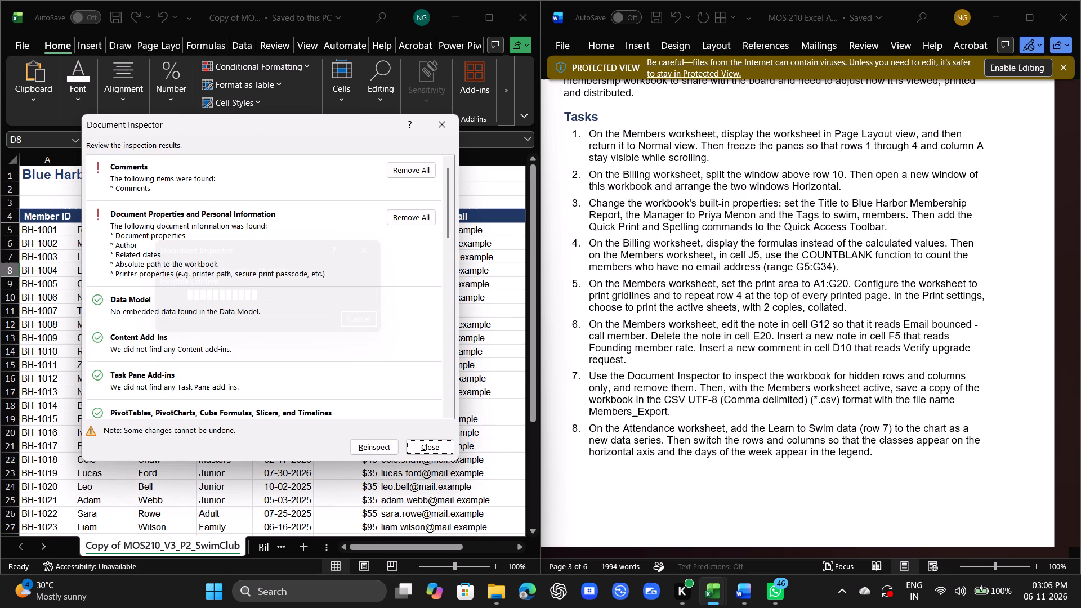
pyautogui.scroll(-6, 374, 245)
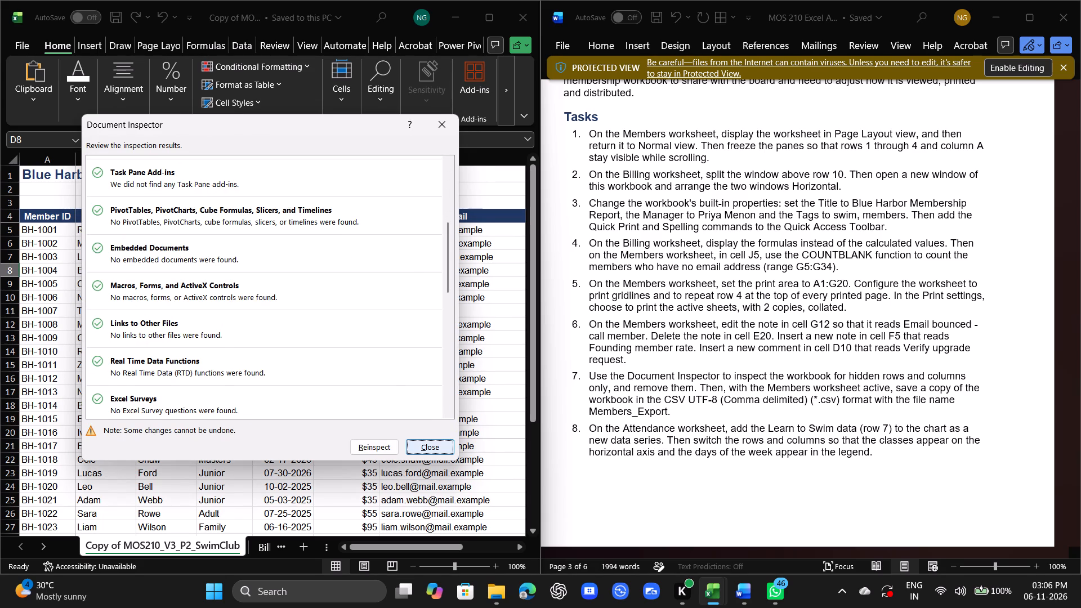
pyautogui.click(411, 445)
pyautogui.scroll(-8, 303, 356)
pyautogui.scroll(14, 303, 356)
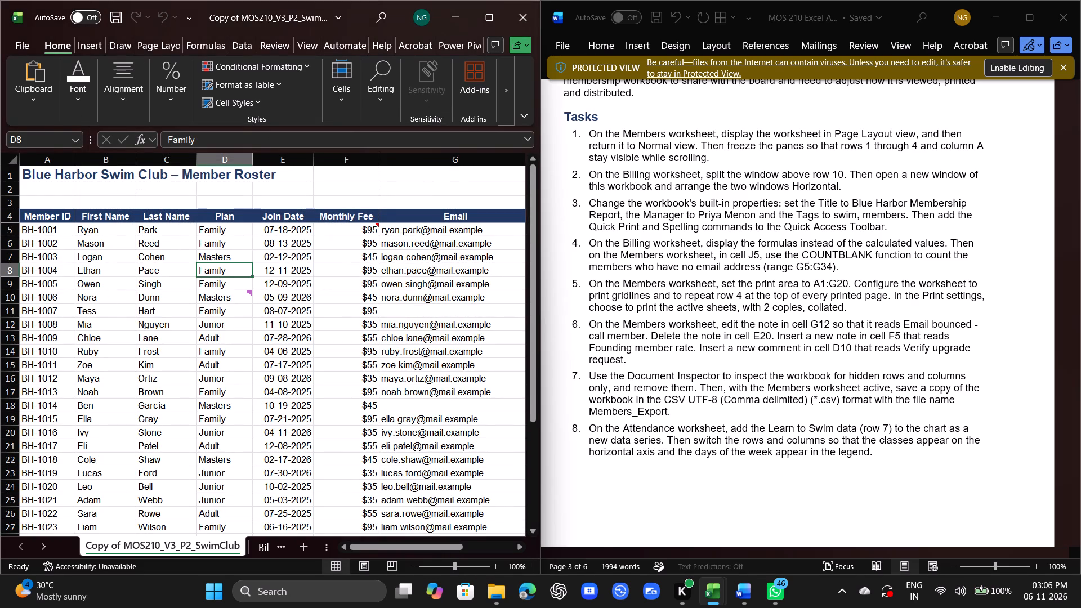
# Look through the Attendance and Billing worksheets and return to the member roster worksheet.
pyautogui.click(263, 544)
pyautogui.click(152, 546)
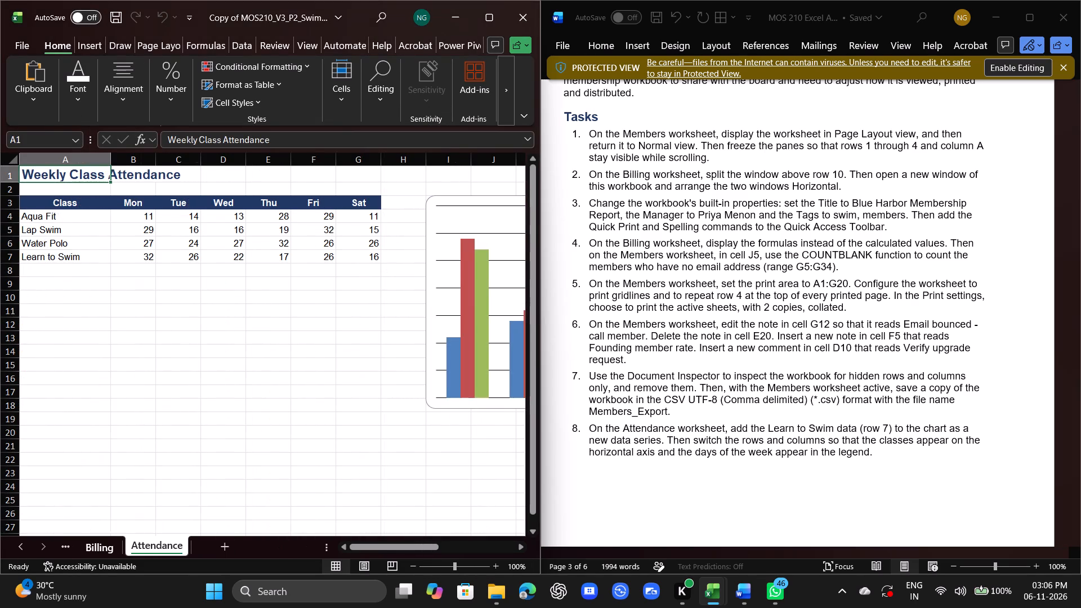
pyautogui.click(86, 542)
pyautogui.click(64, 548)
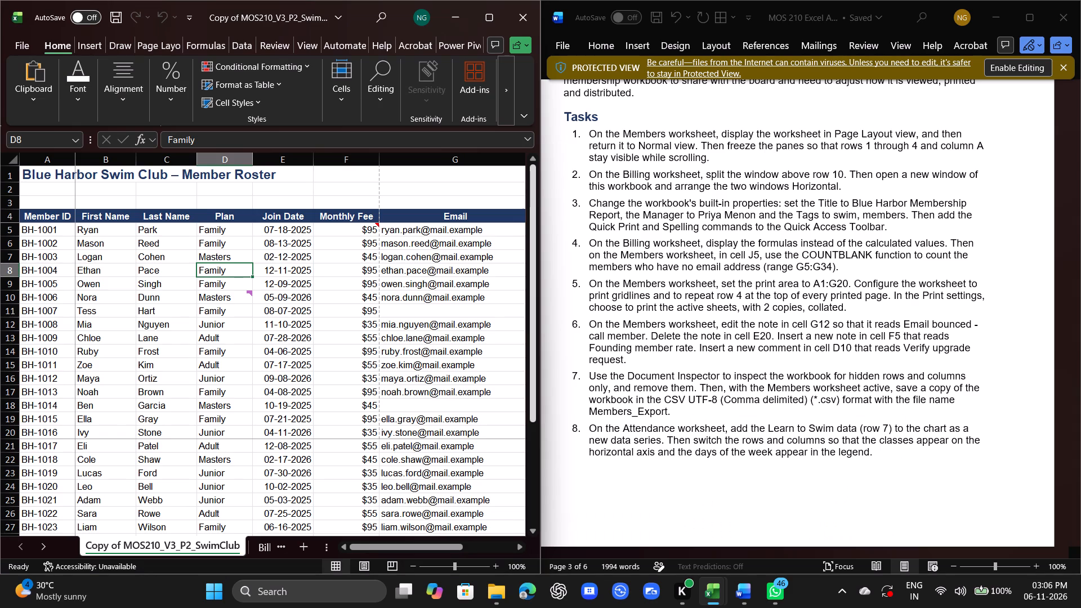
# Rename the member roster worksheet as members_export.
pyautogui.click(197, 541)
pyautogui.rightClick(197, 541)
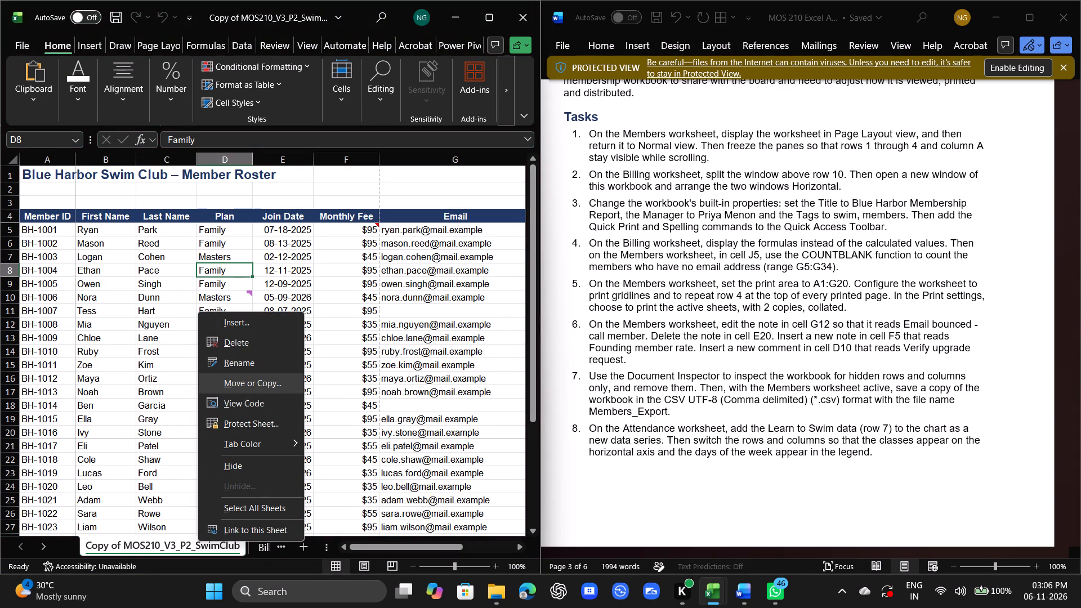
pyautogui.click(245, 368)
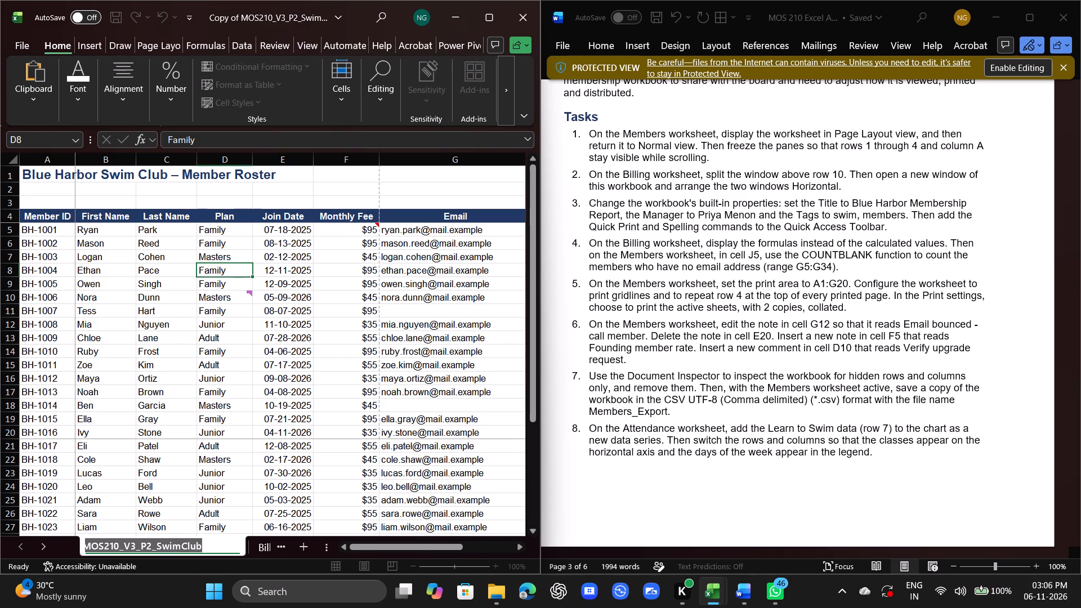
pyautogui.press('BackSpace')
pyautogui.write('members')
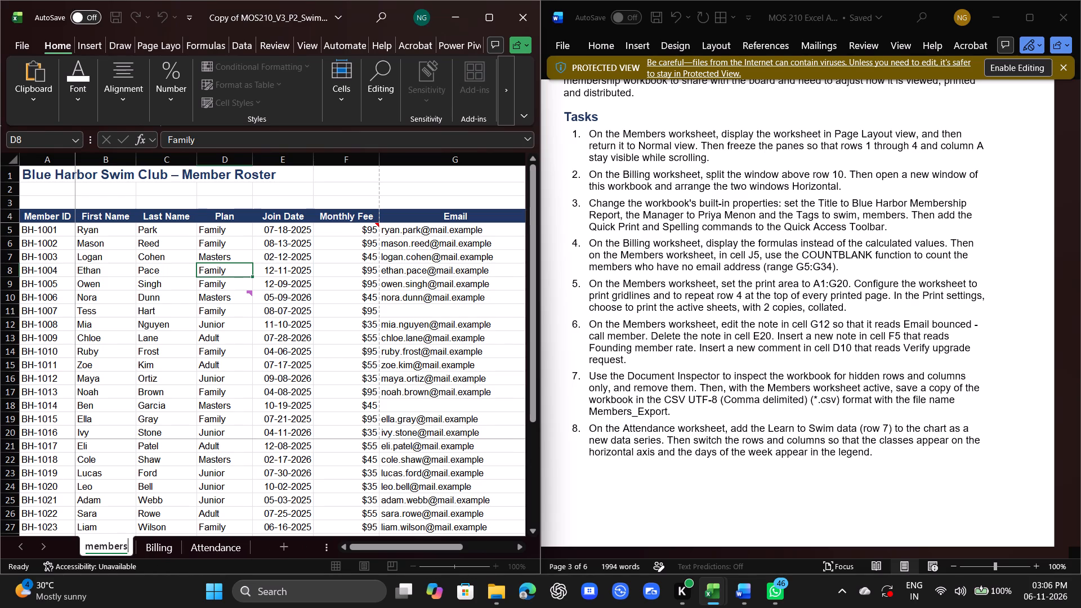
pyautogui.press('-')
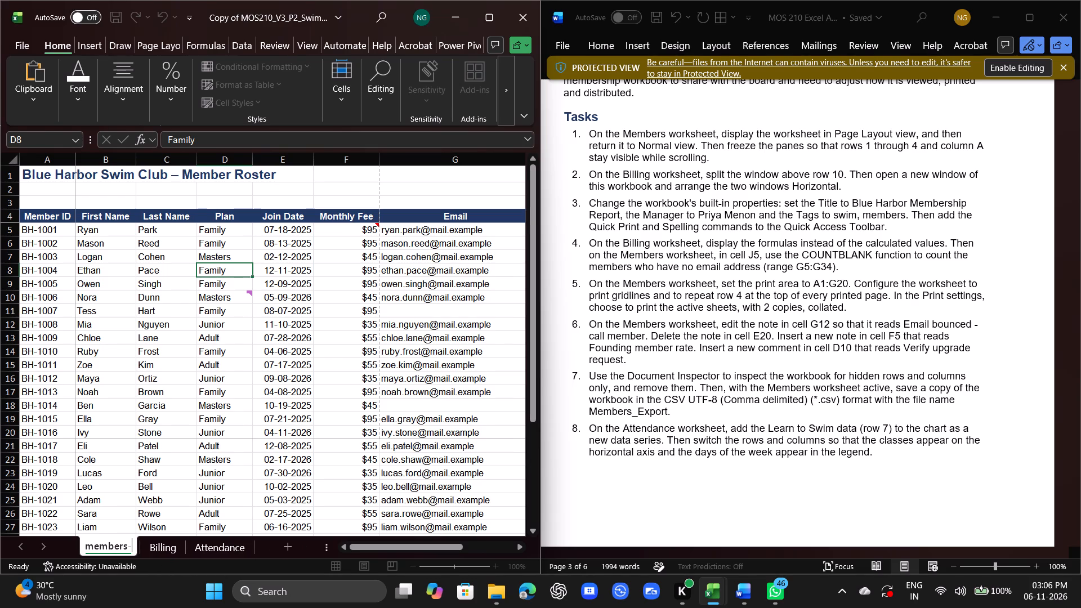
pyautogui.press('BackSpace')
pyautogui.press('BackSpace')
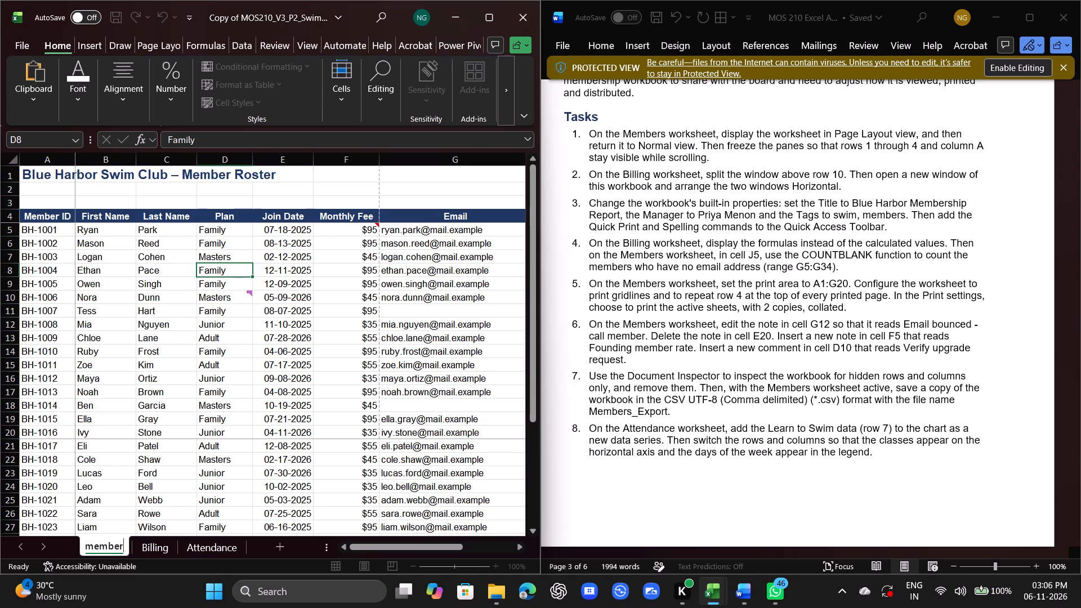
pyautogui.press('s')
pyautogui.hotkey('shift', '_')
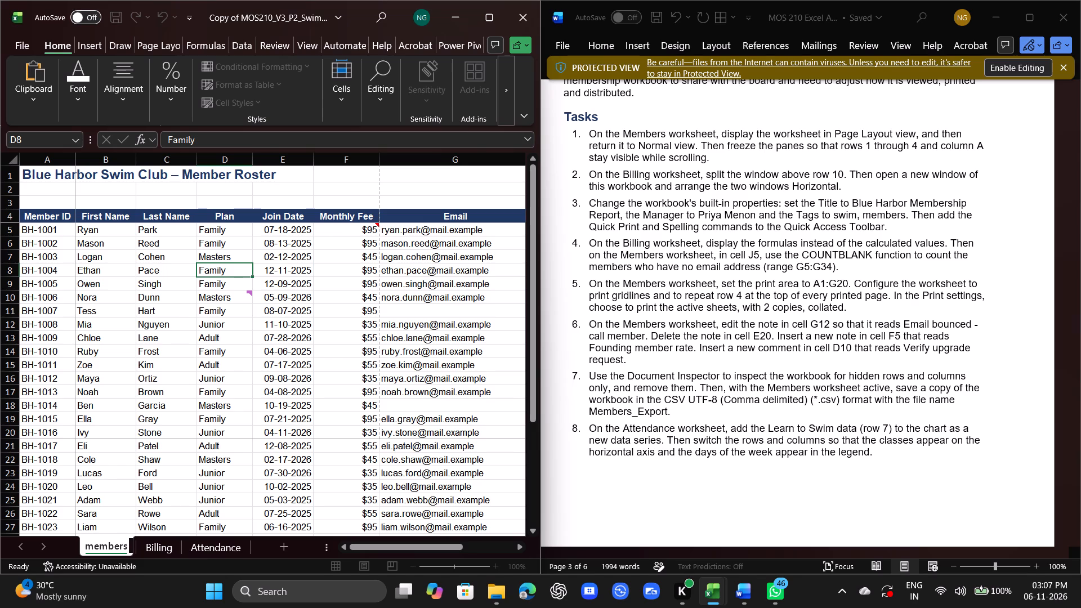
pyautogui.write('ex')
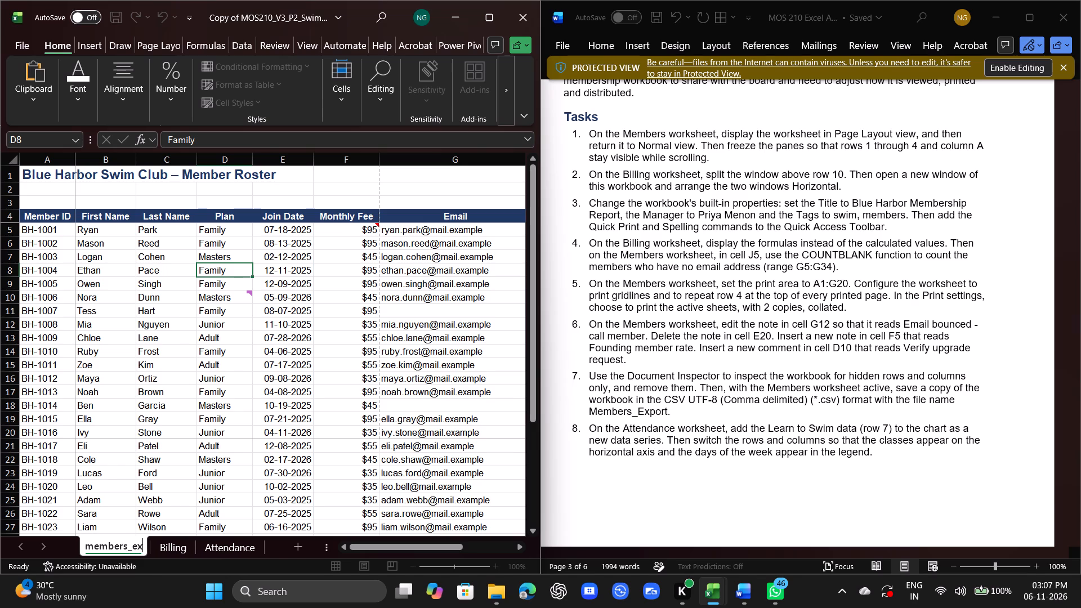
pyautogui.write('port')
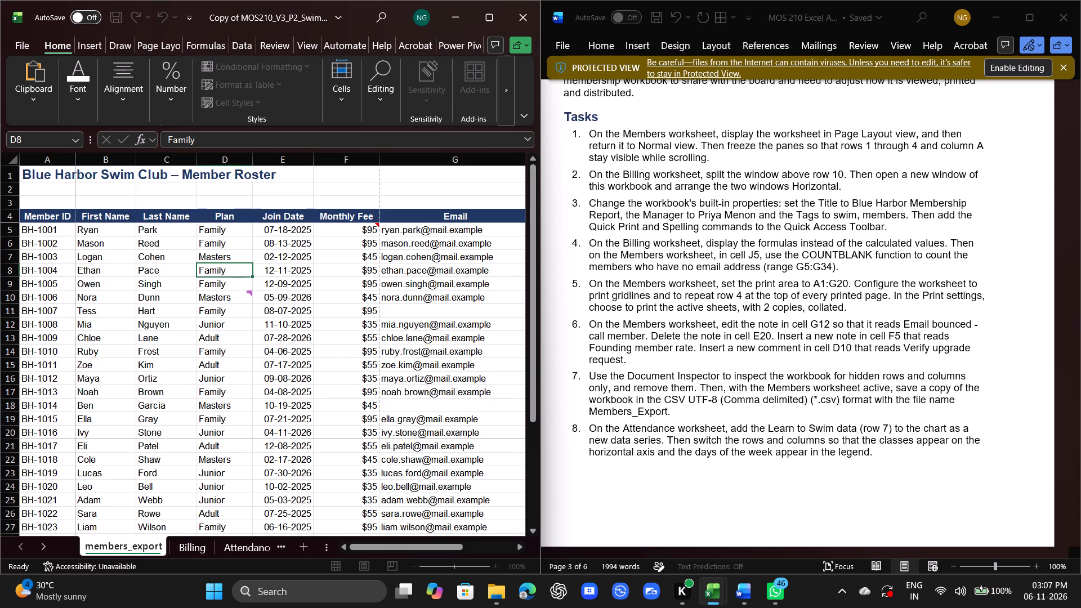
pyautogui.click(246, 367)
pyautogui.click(327, 479)
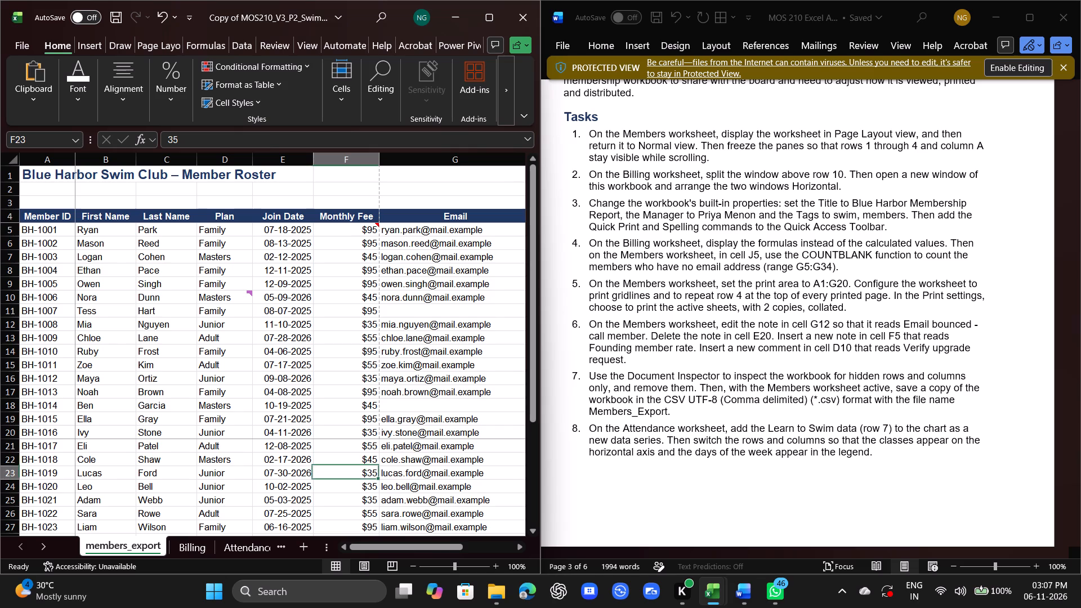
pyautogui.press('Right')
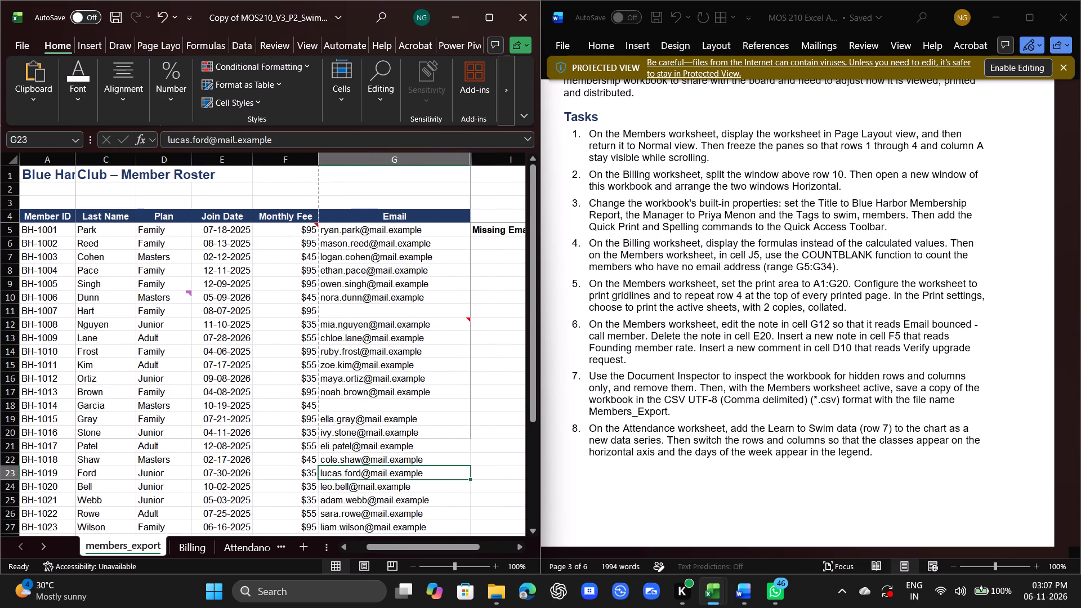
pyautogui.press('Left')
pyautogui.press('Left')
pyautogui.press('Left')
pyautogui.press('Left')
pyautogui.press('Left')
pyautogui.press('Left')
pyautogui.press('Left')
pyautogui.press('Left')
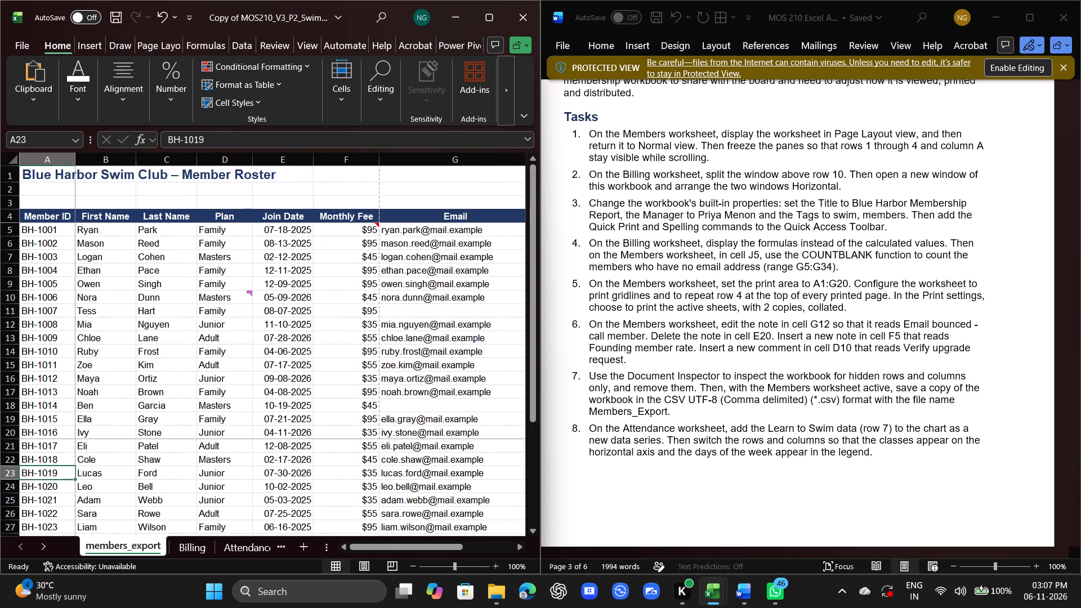
# On the Attendance worksheet, extend the chart's source range through row 7 to add Learn to Swim as a new data series.
pyautogui.click(250, 553)
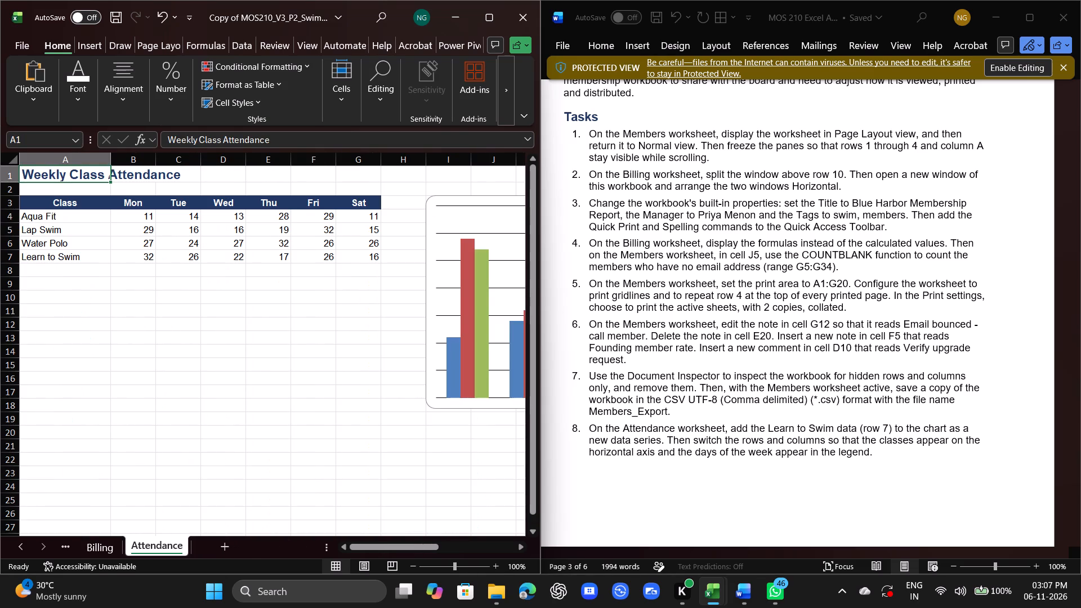
pyautogui.scroll(6, 332, 363)
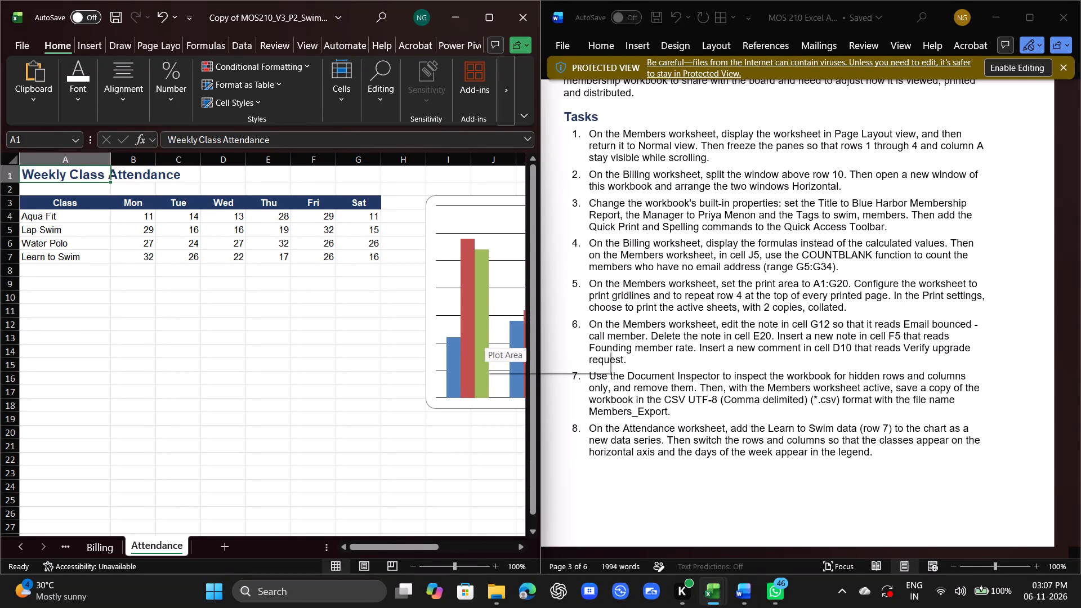
pyautogui.press('Right')
pyautogui.press('Right')
pyautogui.press('Right')
pyautogui.press('Right')
pyautogui.press('Right')
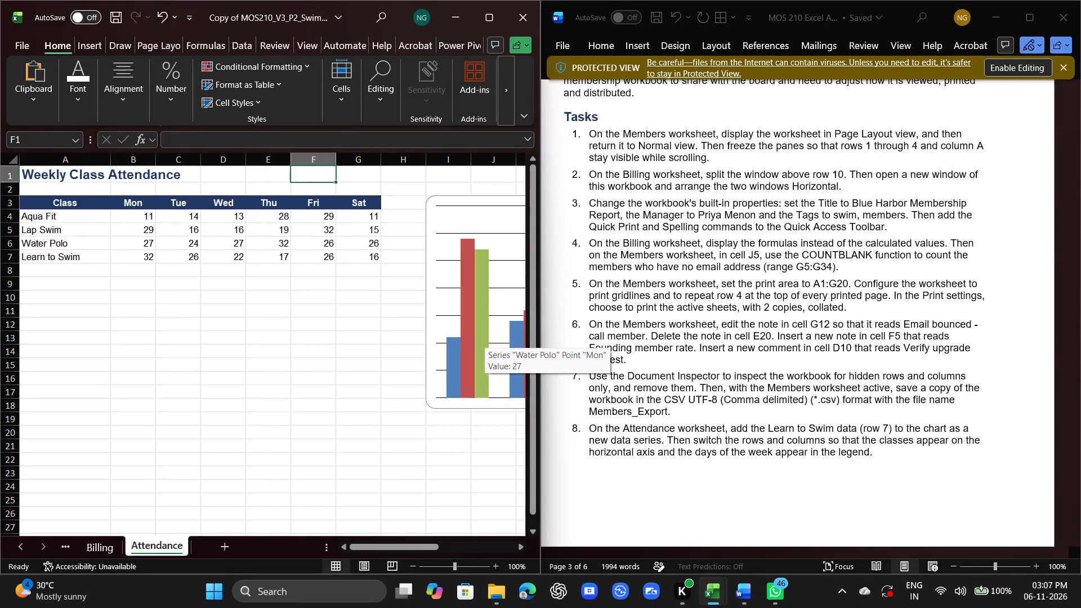
pyautogui.click(488, 238)
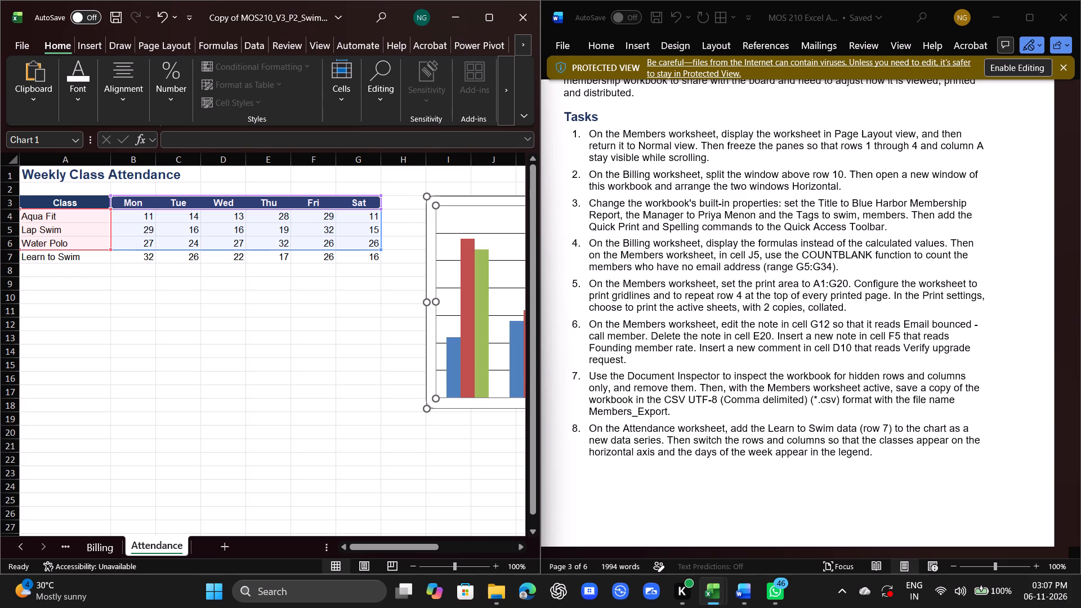
pyautogui.moveTo(379, 247); pyautogui.dragTo(379, 263)
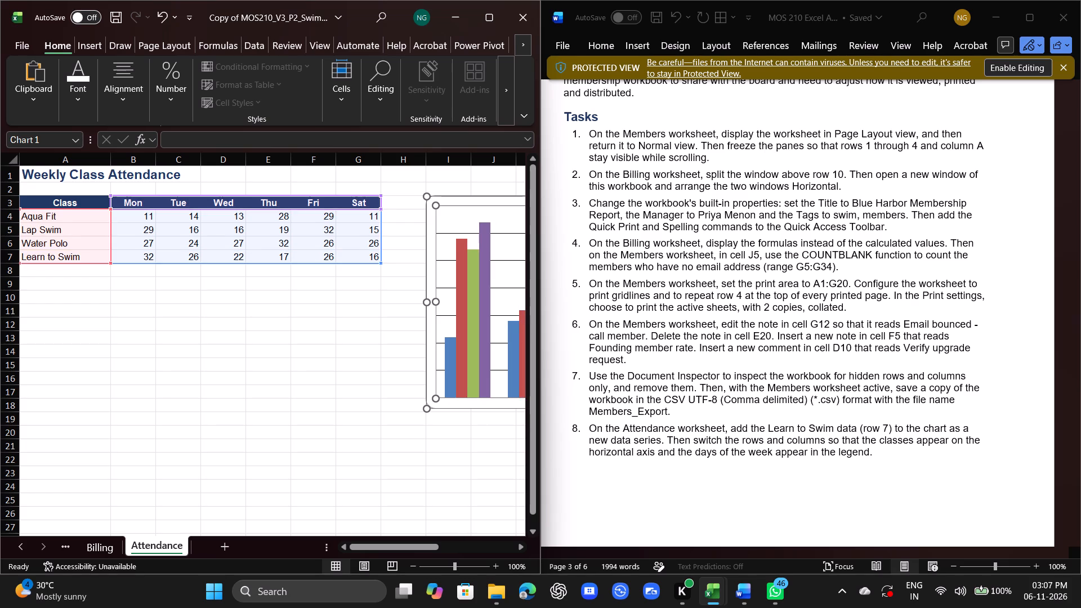
pyautogui.click(302, 311)
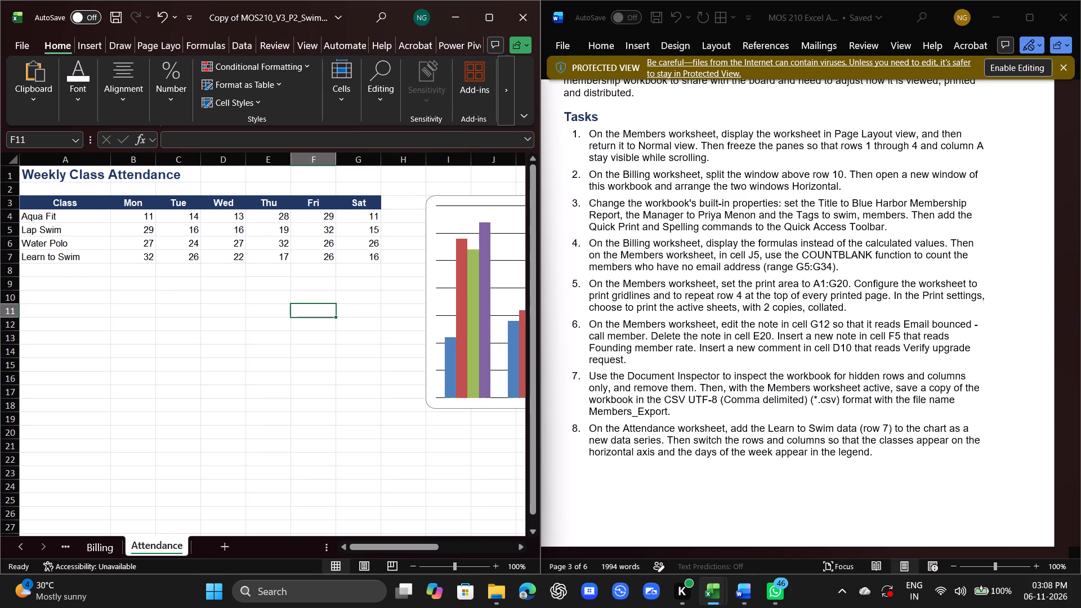
# Examine the whole Attendance by Class chart, including its columns and legend.
pyautogui.press('Right')
pyautogui.press('Right')
pyautogui.press('Right')
pyautogui.press('Right')
pyautogui.press('Right')
pyautogui.press('Right')
pyautogui.press('Right')
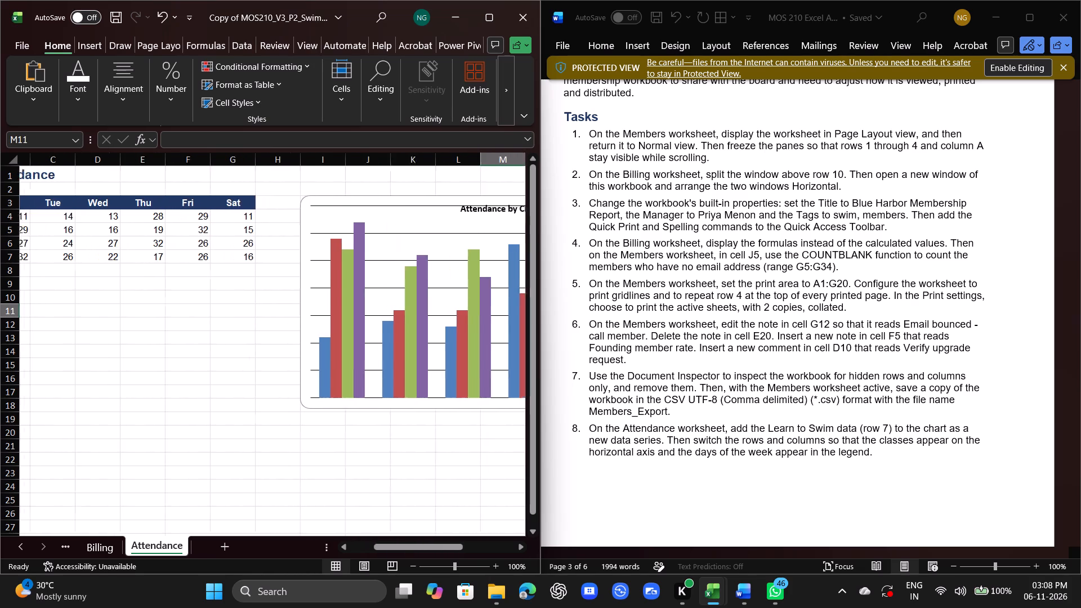
pyautogui.press('Right')
pyautogui.press('Right')
pyautogui.press('Right')
pyautogui.press('Right')
pyautogui.press('Right')
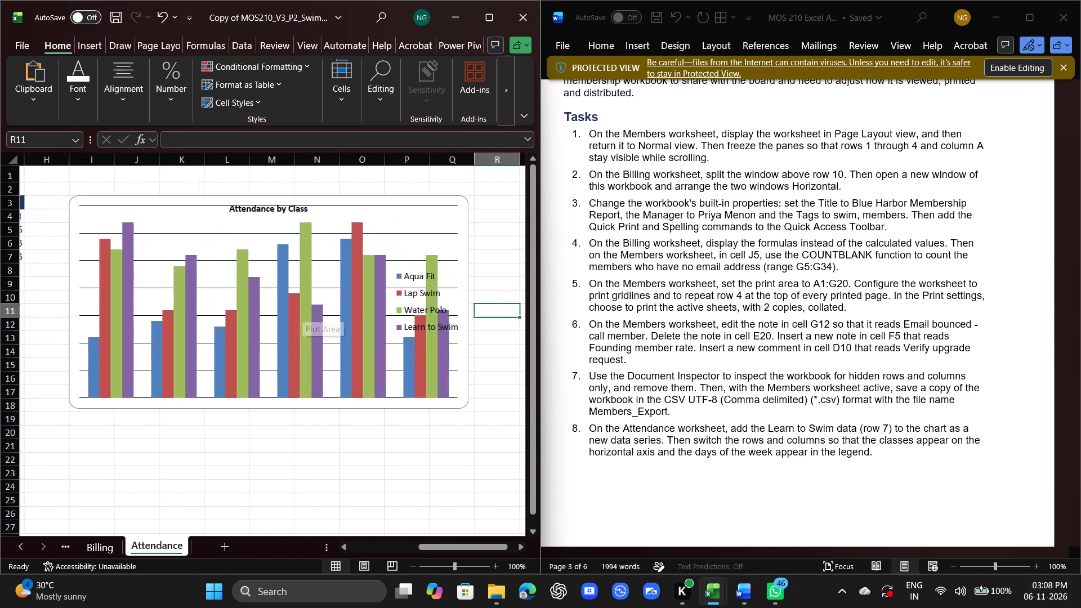
pyautogui.press('Right')
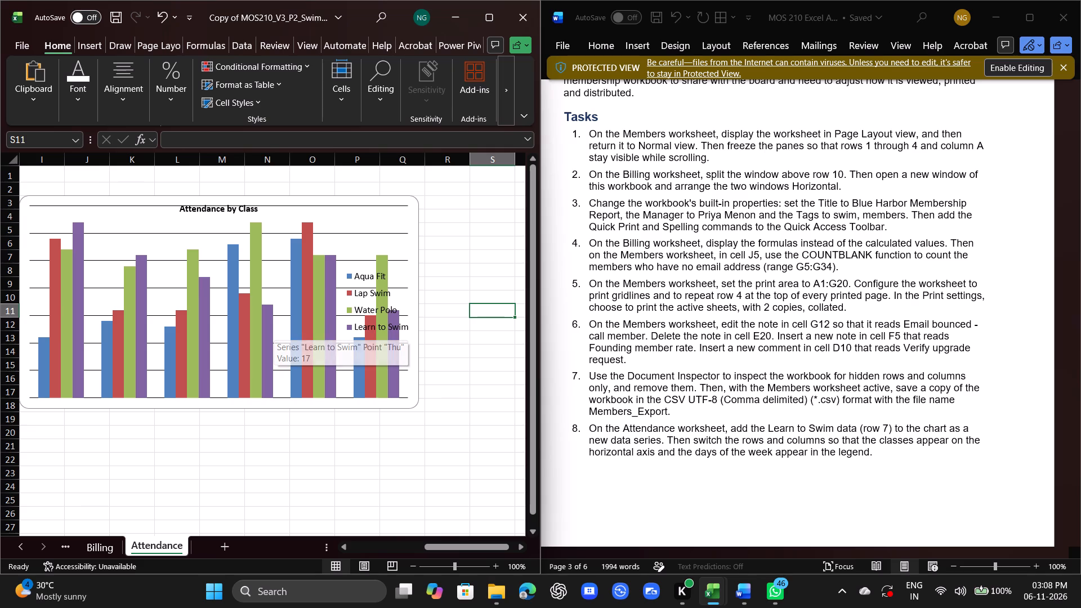
# Maximize the workbook window and check the Attendance by Class chart's available commands and style options.
pyautogui.click(348, 224)
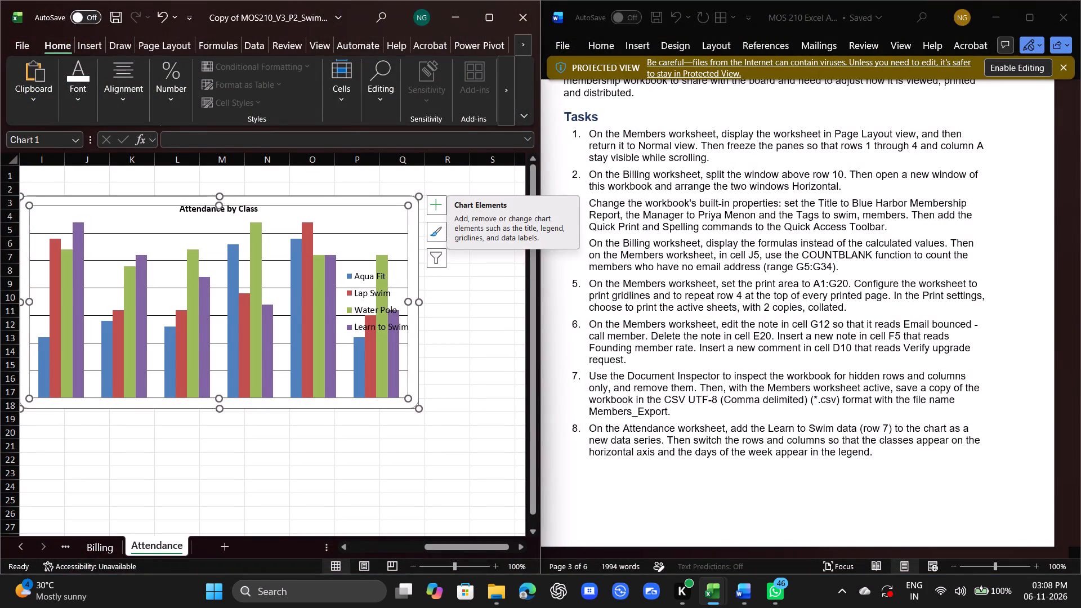
pyautogui.click(459, 347)
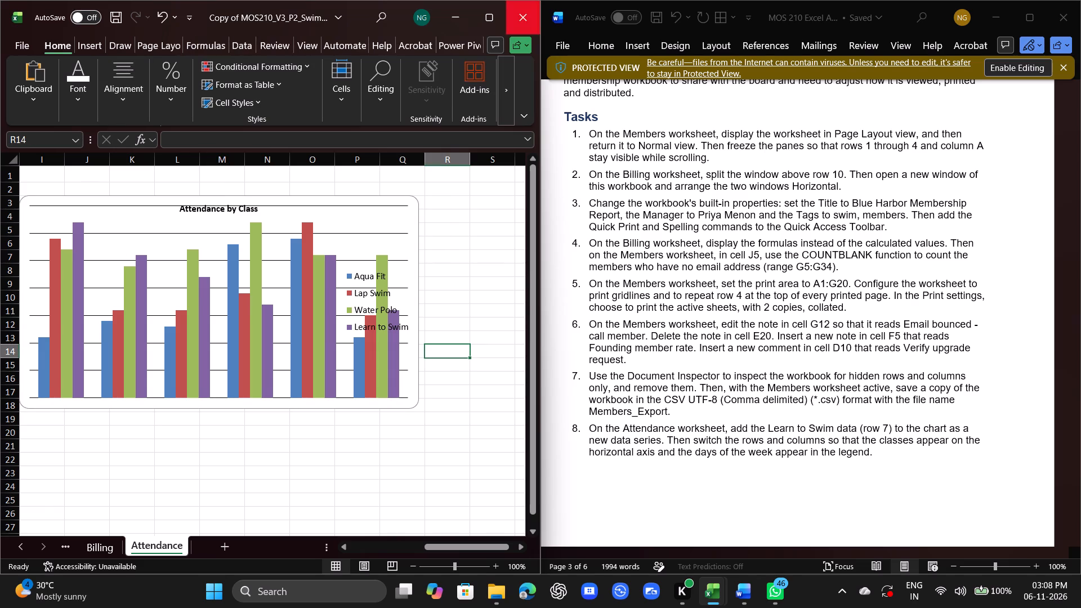
pyautogui.click(483, 14)
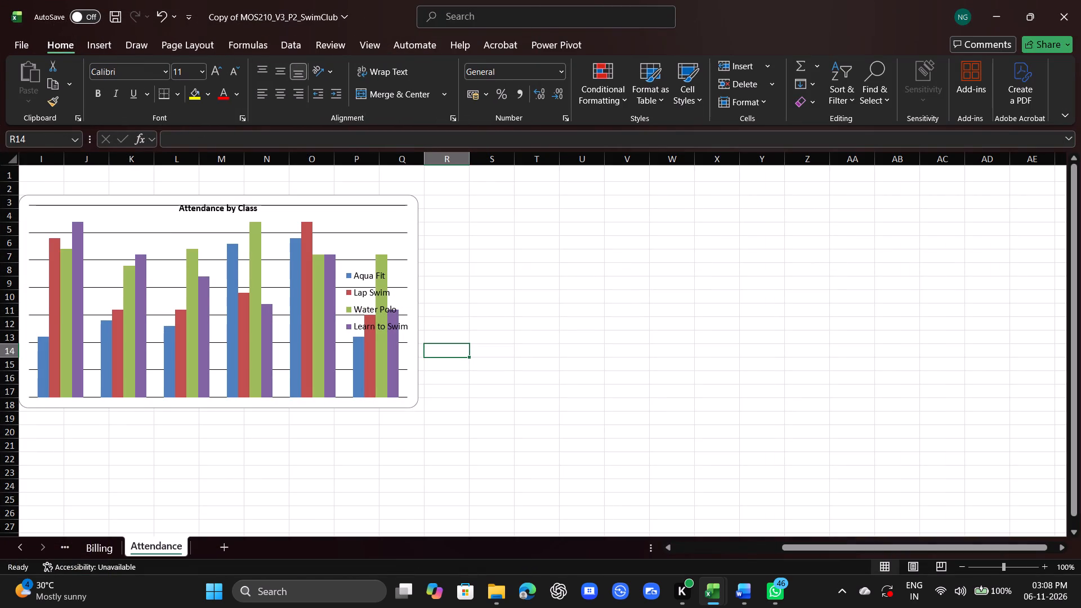
pyautogui.click(374, 211)
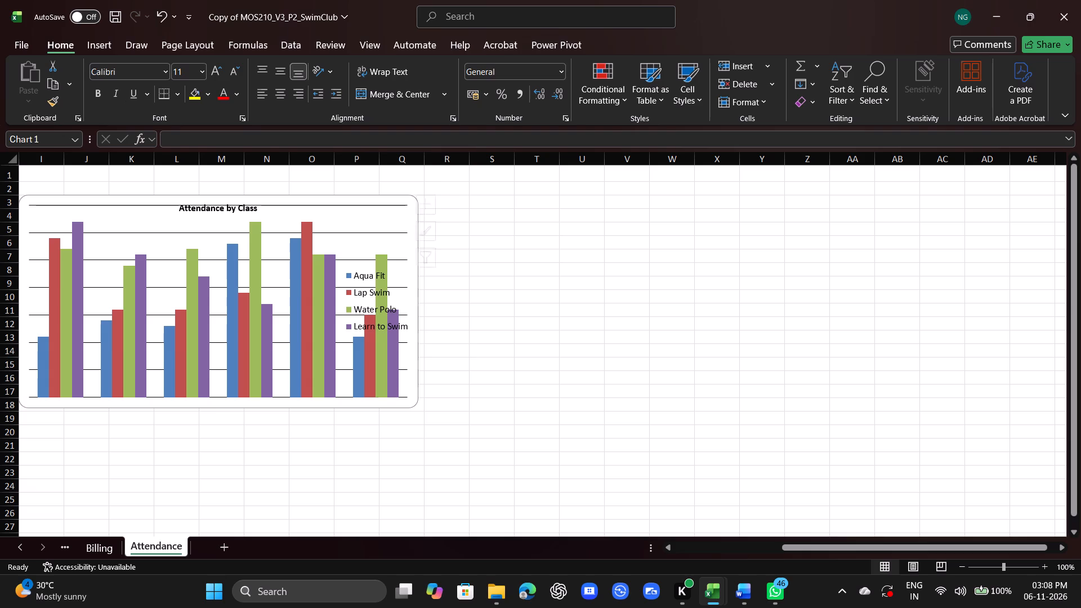
pyautogui.rightClick(374, 211)
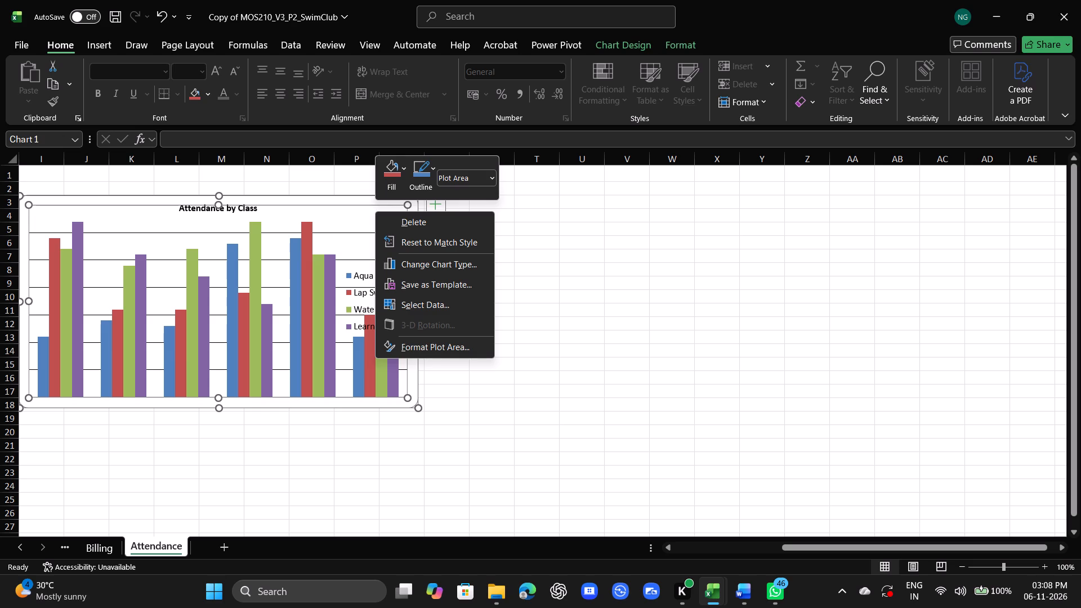
pyautogui.click(554, 257)
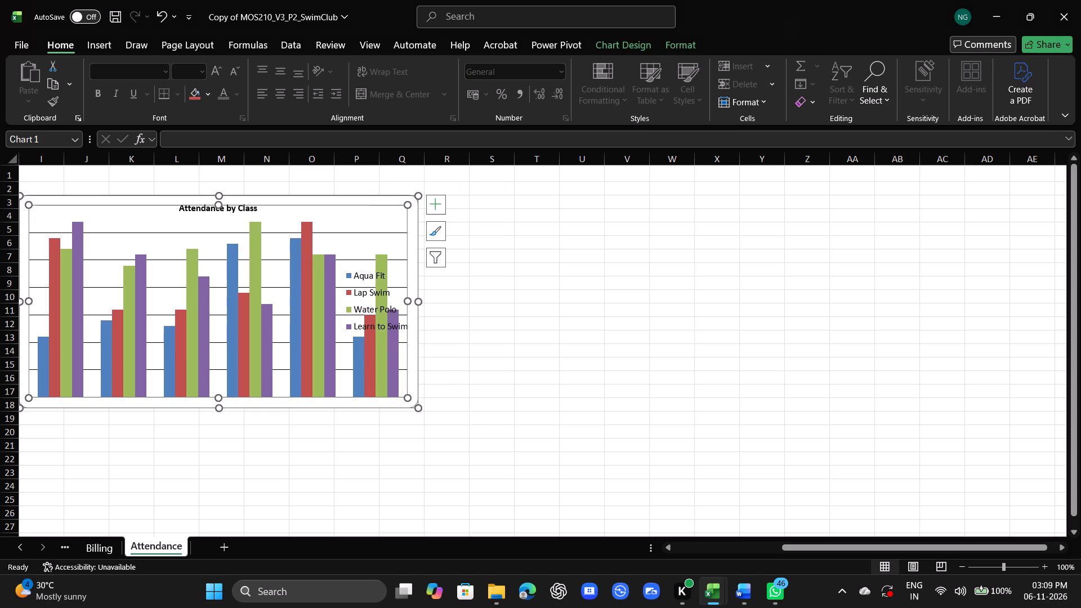
pyautogui.click(385, 253)
pyautogui.click(443, 228)
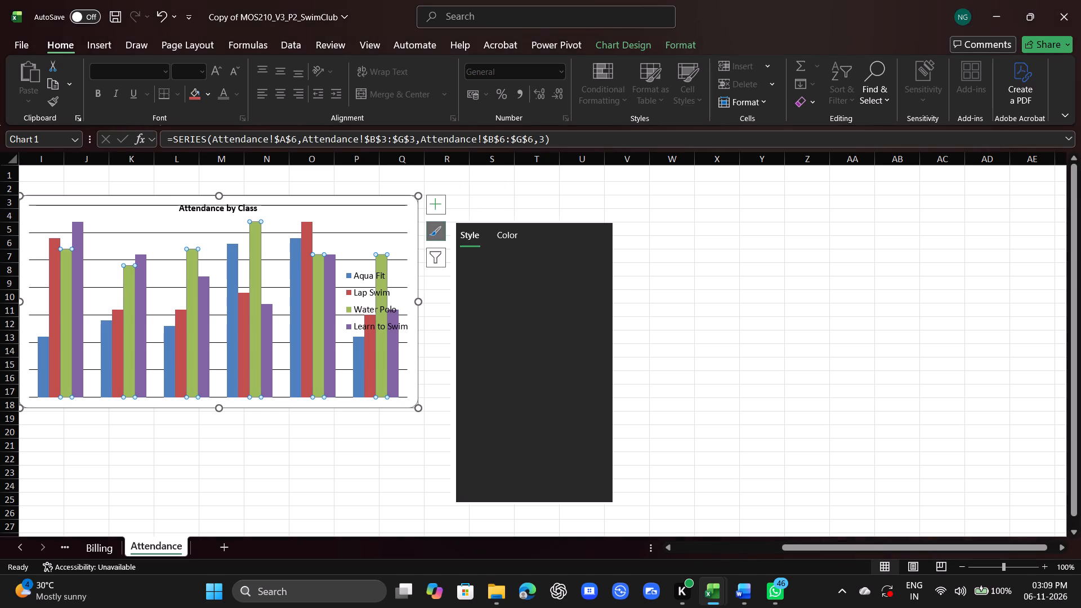
pyautogui.click(745, 258)
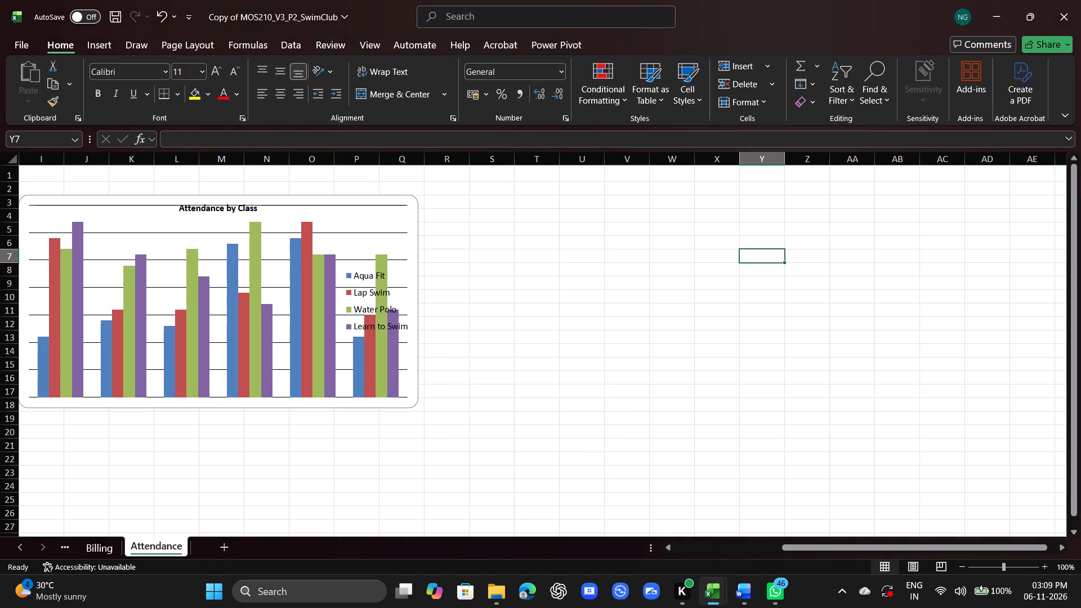
# Look through the chart filter's values and names for series and categories, trying (None) for the category names and reselecting Row 3.
pyautogui.click(360, 235)
pyautogui.click(431, 264)
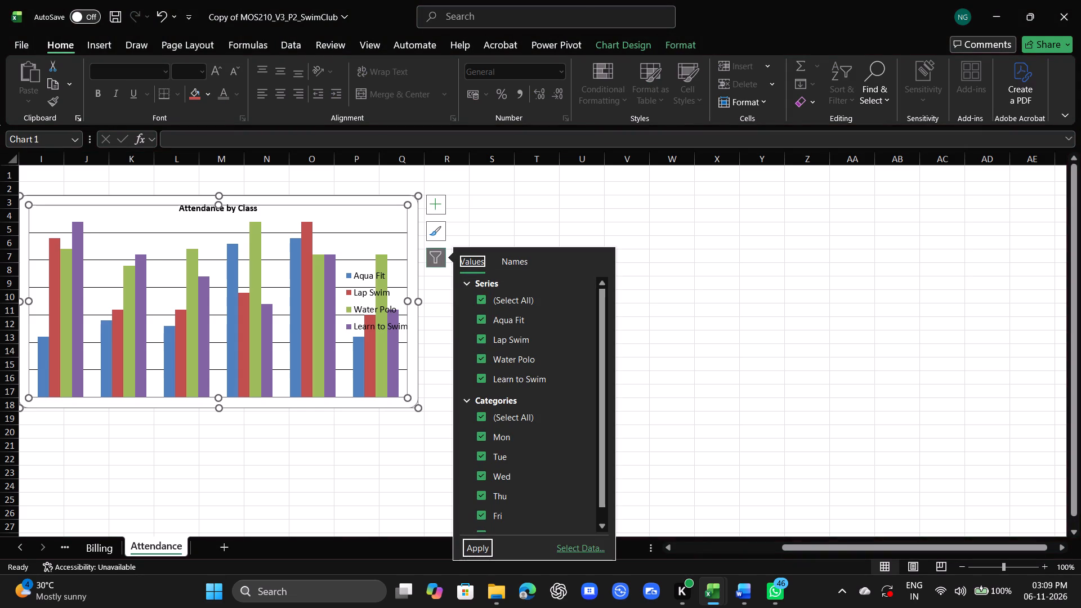
pyautogui.scroll(-5, 511, 351)
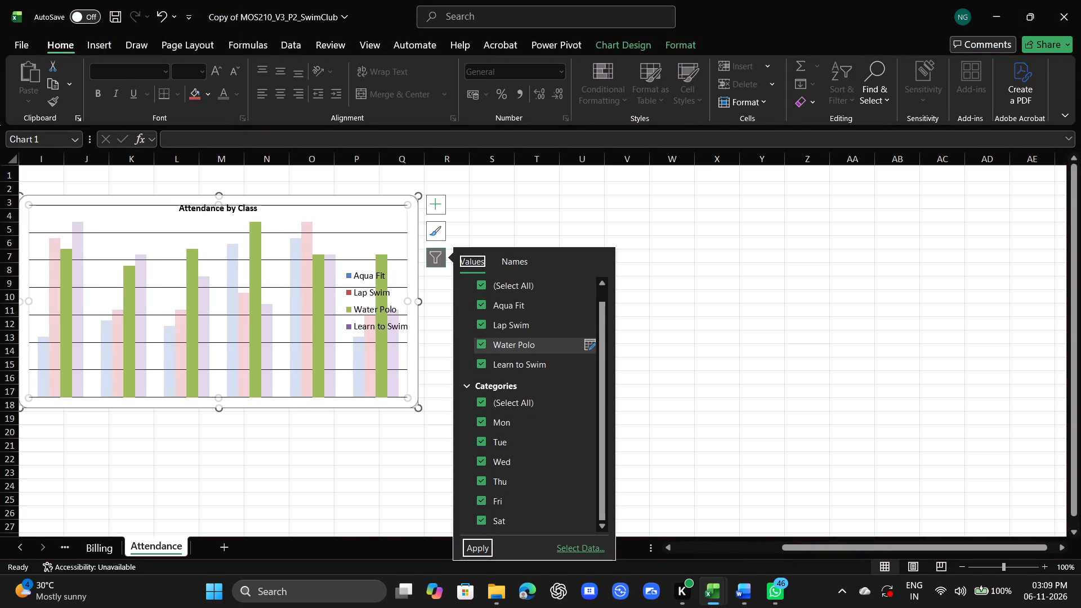
pyautogui.click(507, 269)
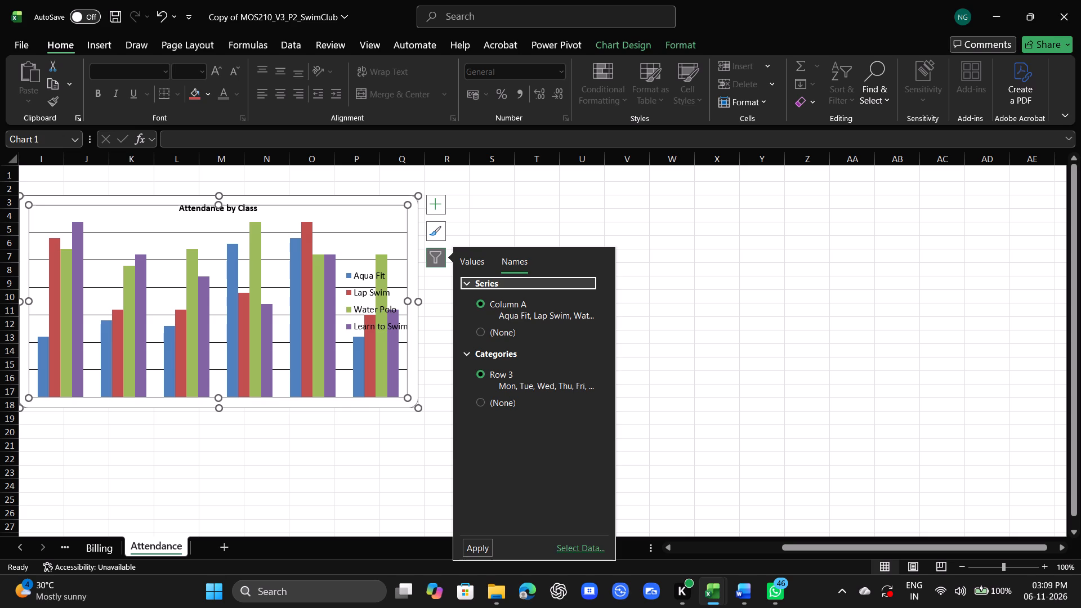
pyautogui.click(485, 283)
pyautogui.click(485, 283)
pyautogui.click(487, 399)
pyautogui.click(487, 399)
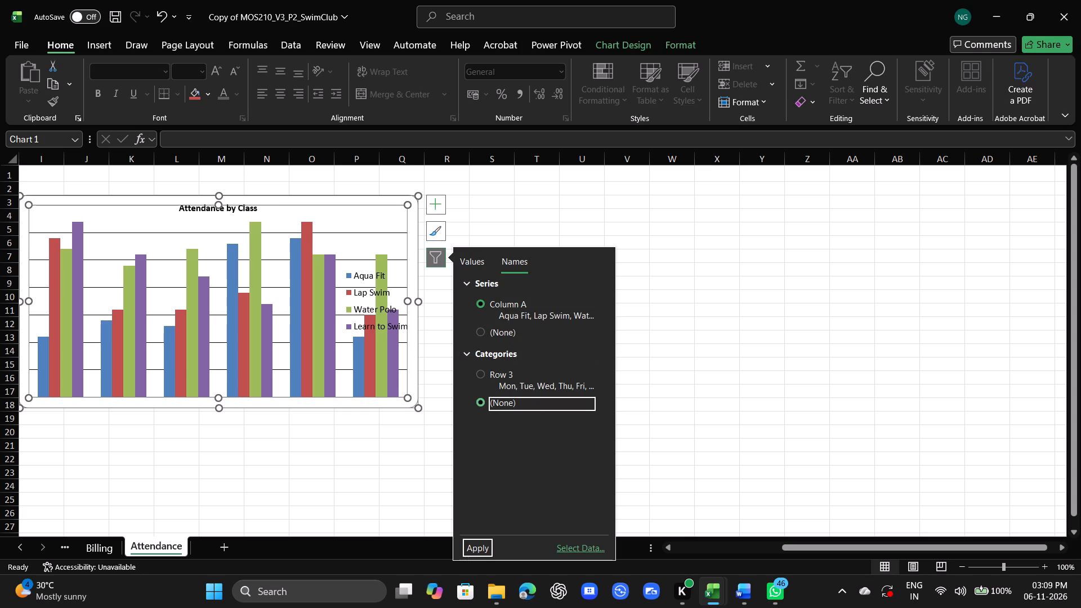
pyautogui.click(502, 372)
pyautogui.click(401, 453)
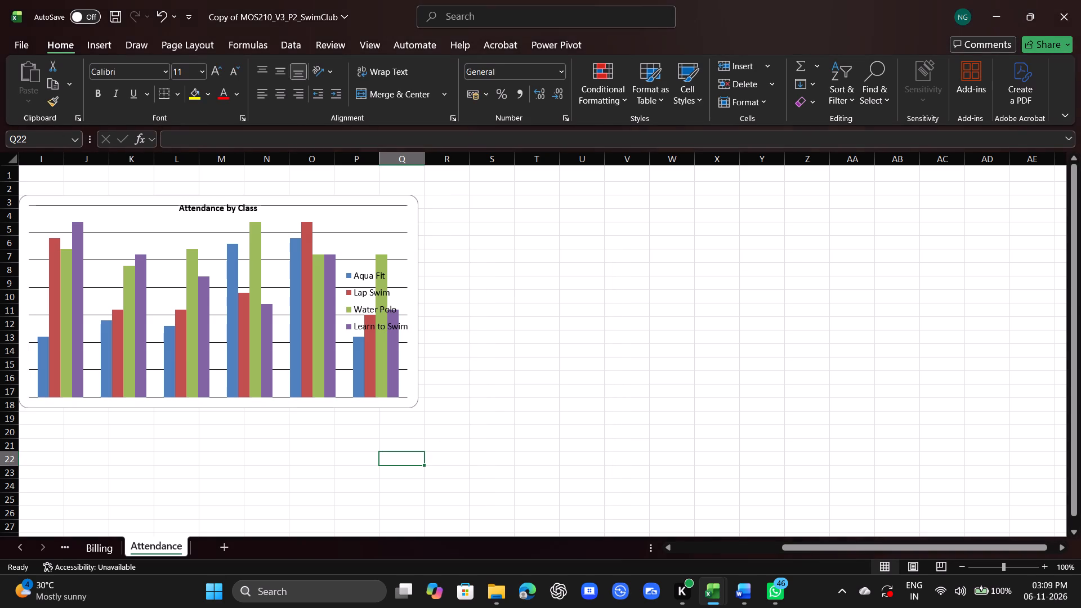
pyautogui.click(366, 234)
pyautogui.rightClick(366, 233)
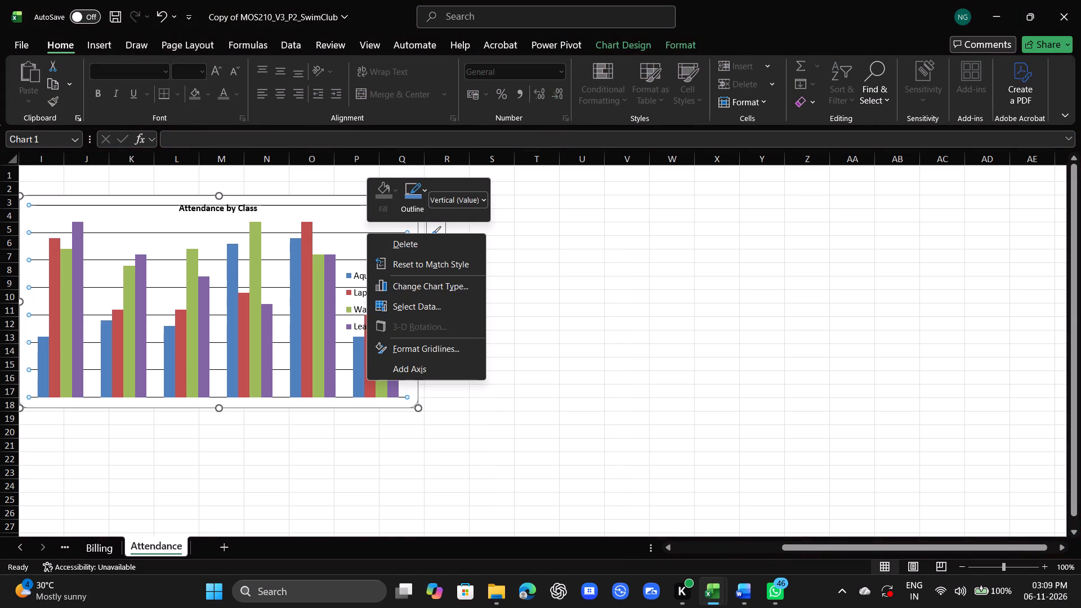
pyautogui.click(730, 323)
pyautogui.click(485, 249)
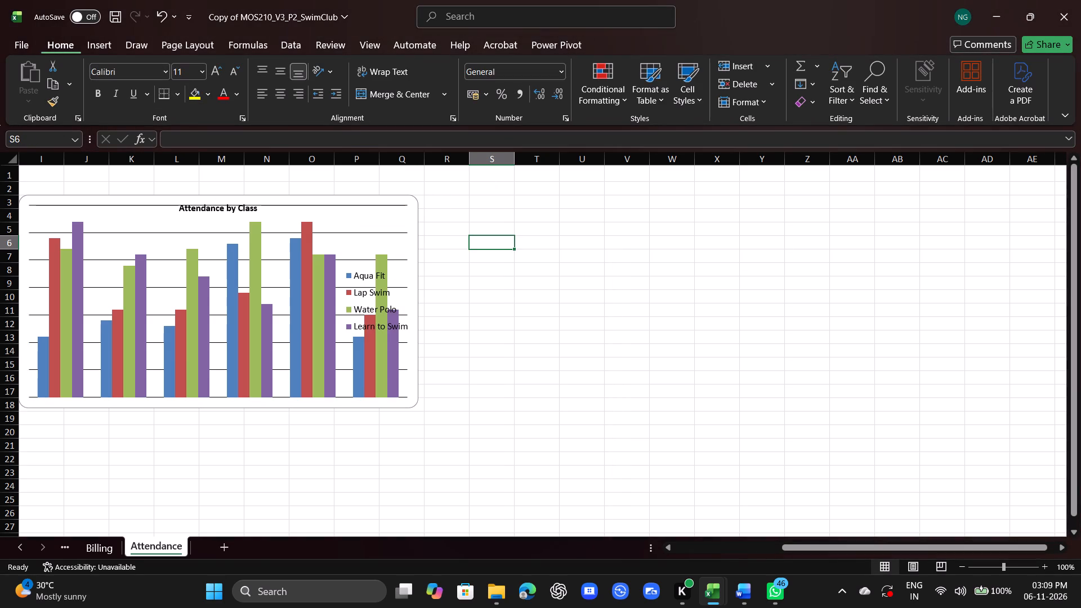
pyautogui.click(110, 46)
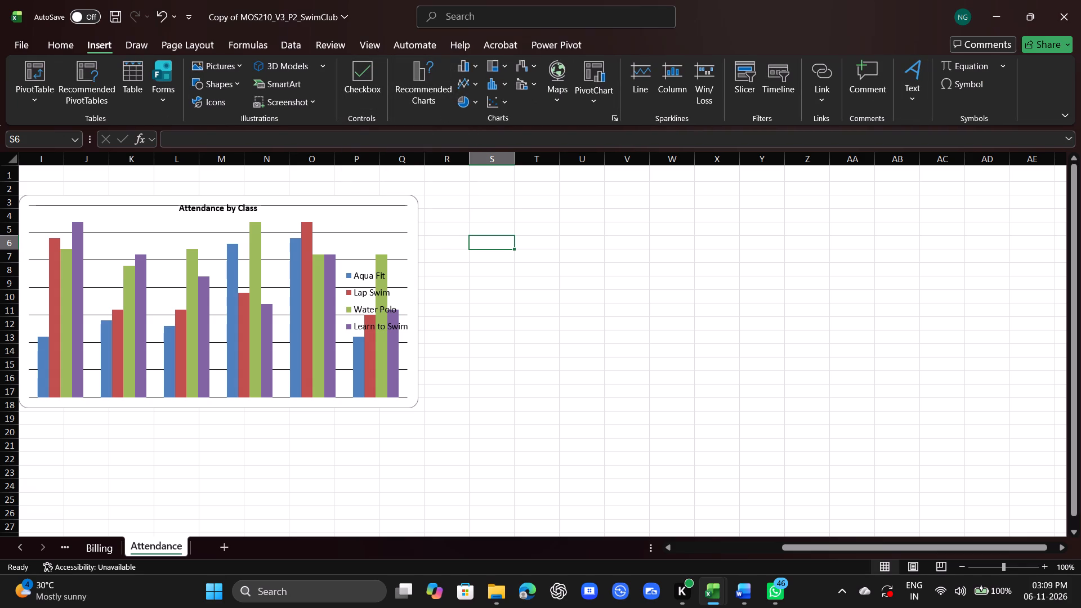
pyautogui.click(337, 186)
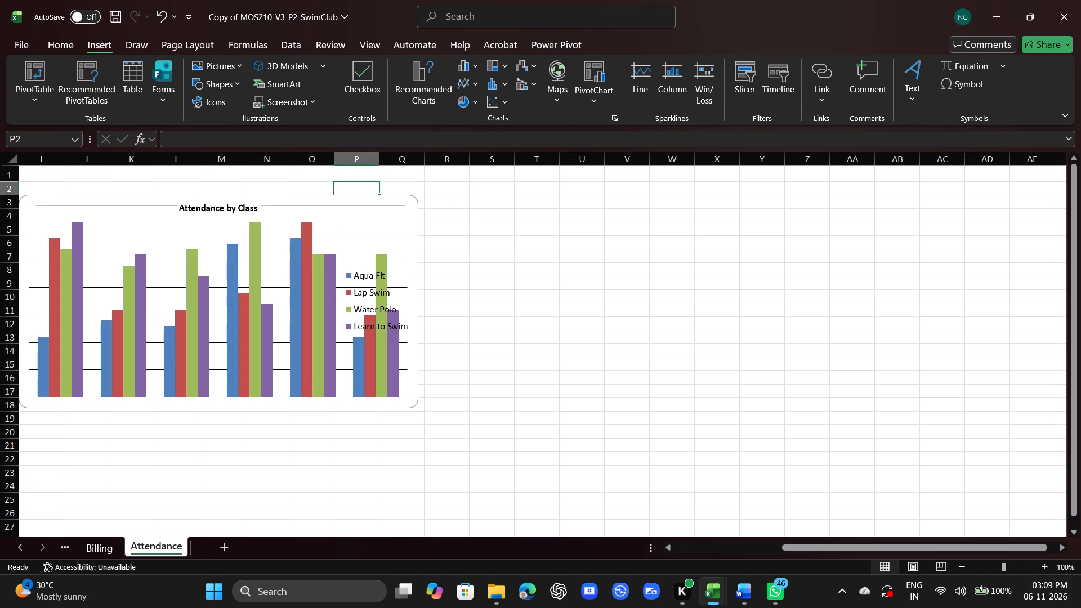
# Switch the rows and columns of the Attendance by Class chart so the days of the week become the legend entries.
pyautogui.click(327, 218)
pyautogui.doubleClick(330, 220)
pyautogui.rightClick(330, 220)
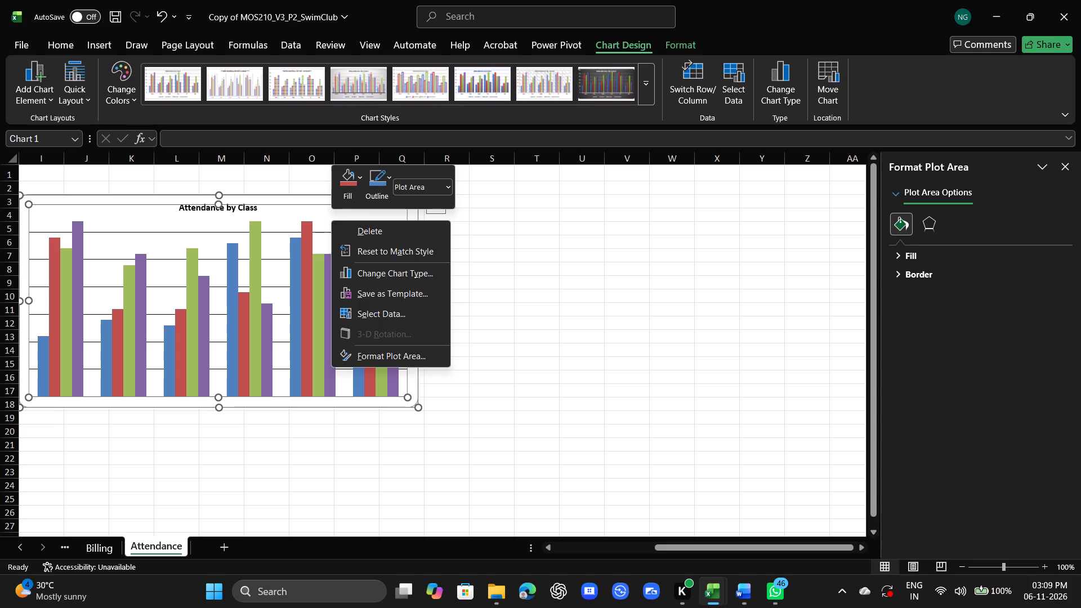
pyautogui.click(701, 79)
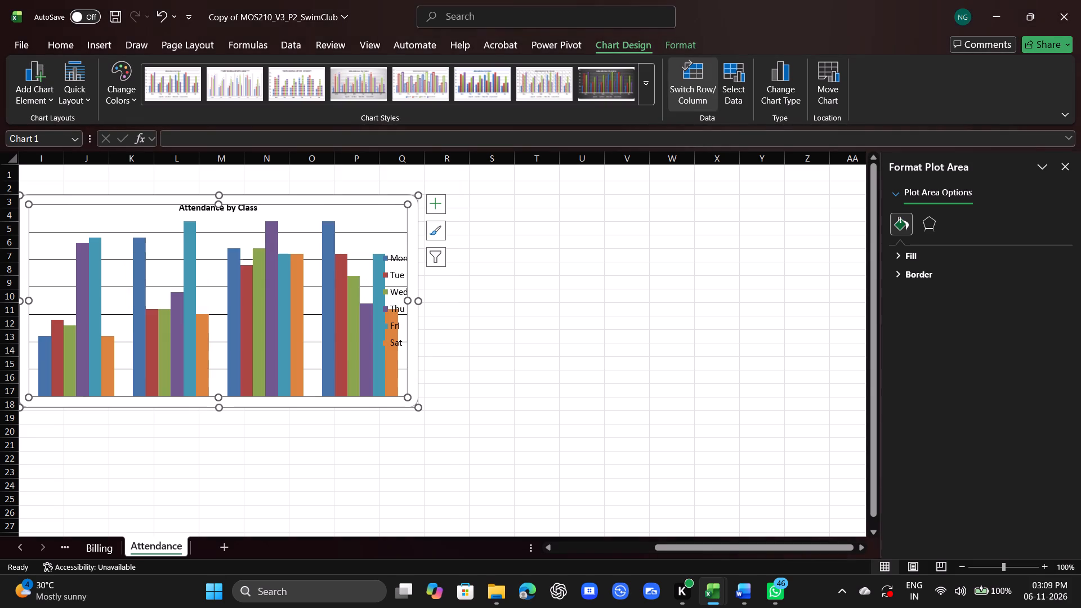
pyautogui.click(543, 263)
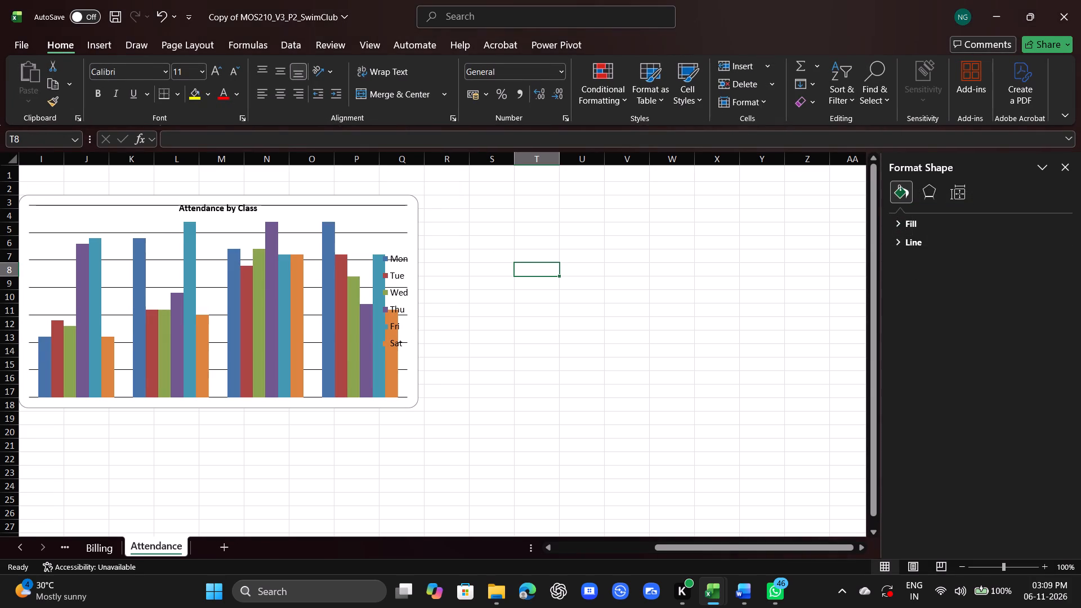
# Check the switched chart against Task 8 in the Word answer key and question document, continuing to the Project 3 – Sunrise Garden Center page.
pyautogui.click(749, 590)
pyautogui.click(762, 535)
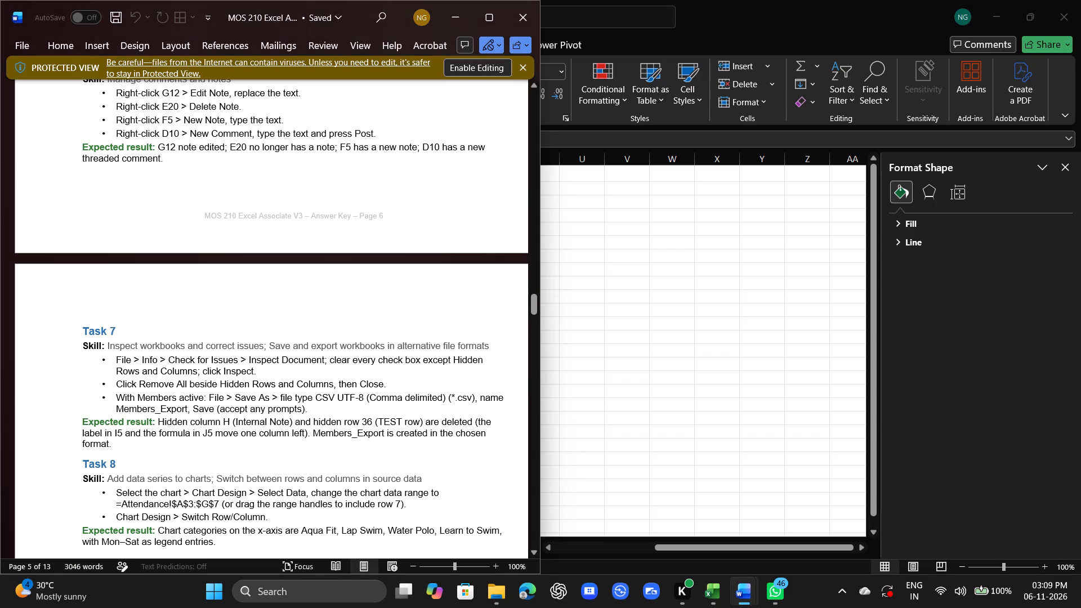
pyautogui.scroll(-3, 454, 403)
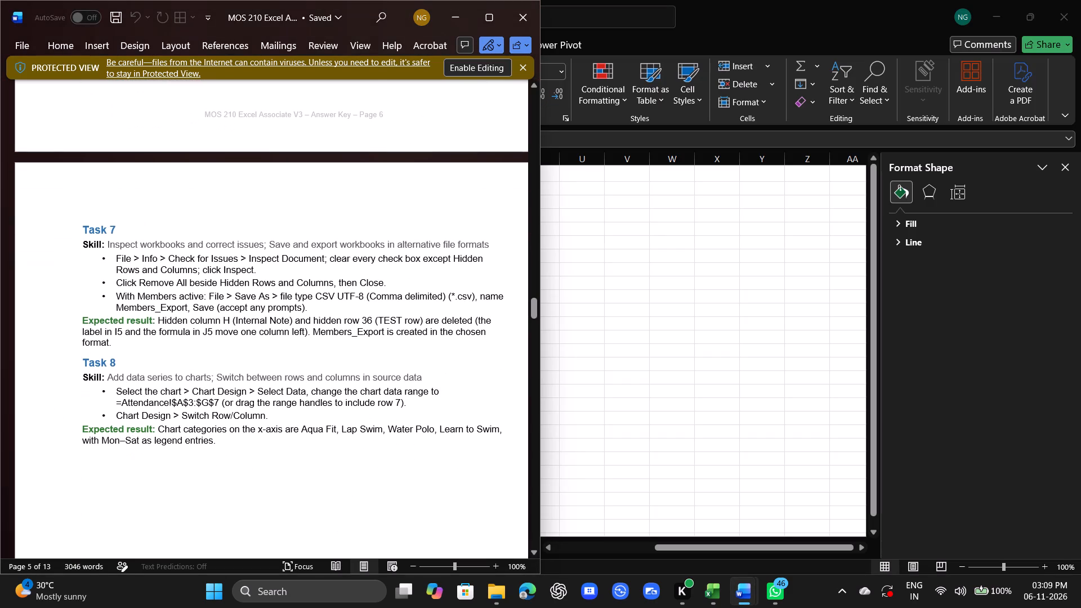
pyautogui.click(649, 404)
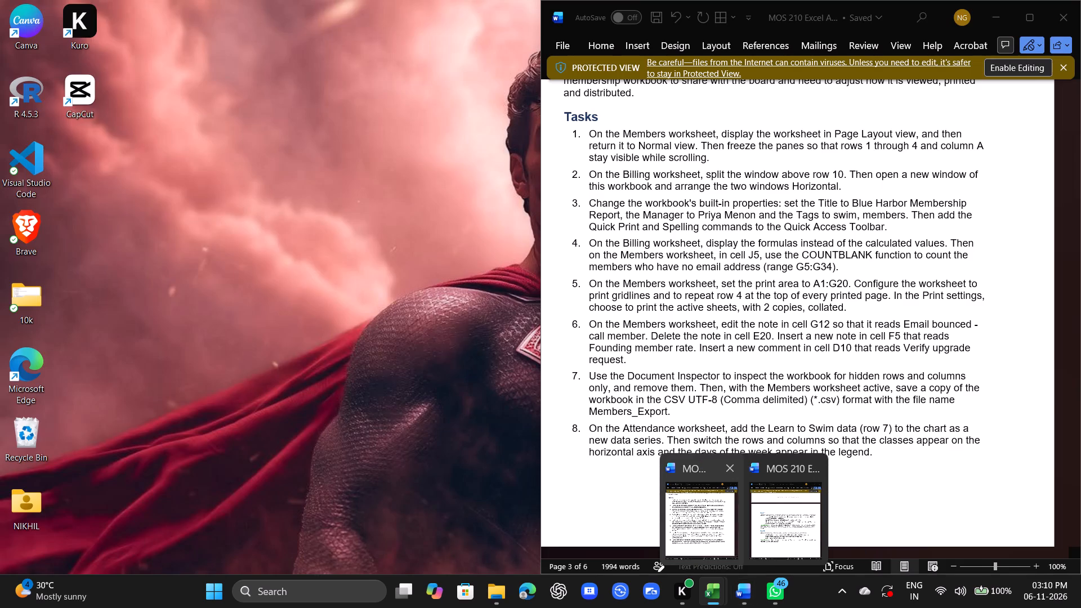
pyautogui.click(677, 511)
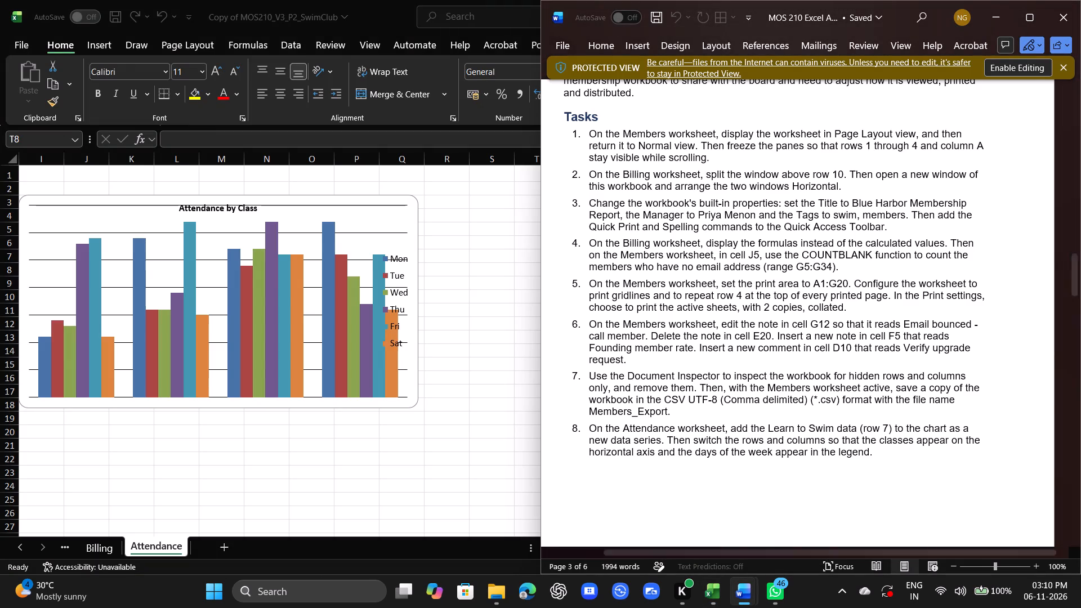
pyautogui.scroll(-2, 252, 348)
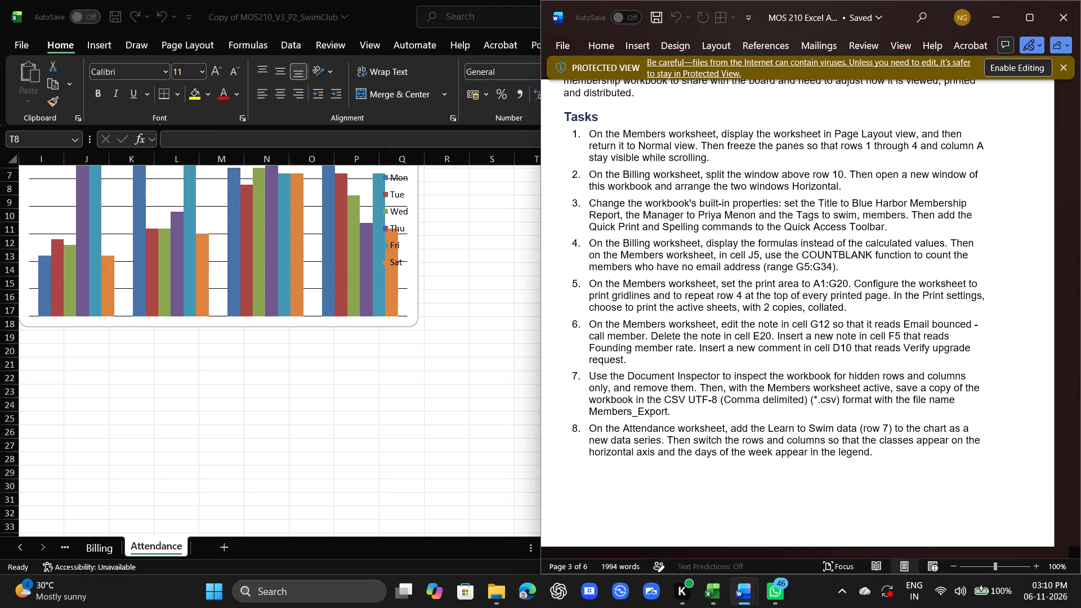
pyautogui.scroll(3, 251, 348)
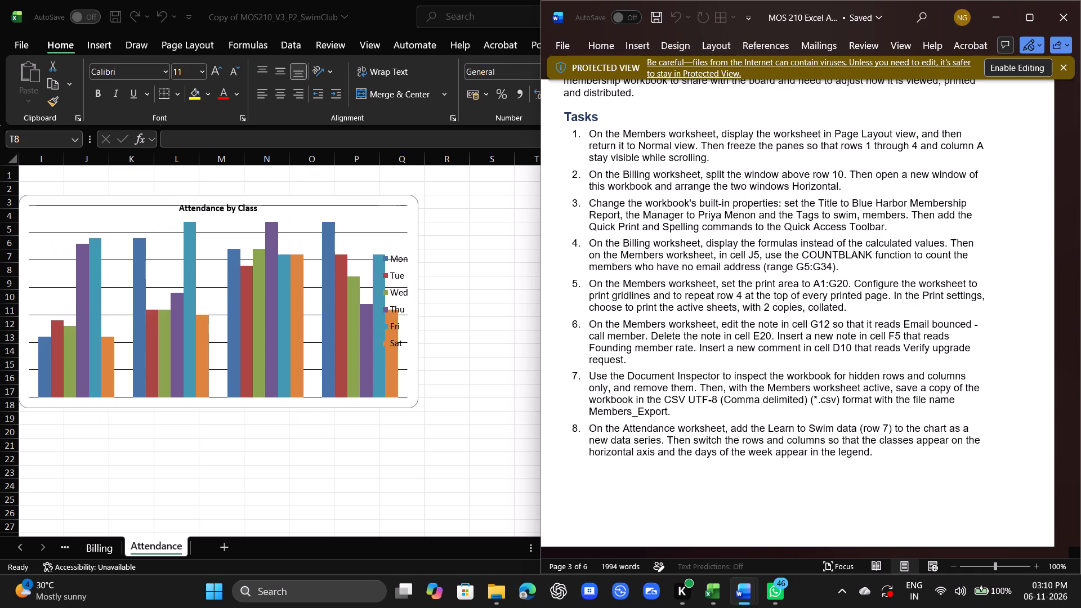
pyautogui.scroll(1, 251, 348)
pyautogui.scroll(-19, 774, 438)
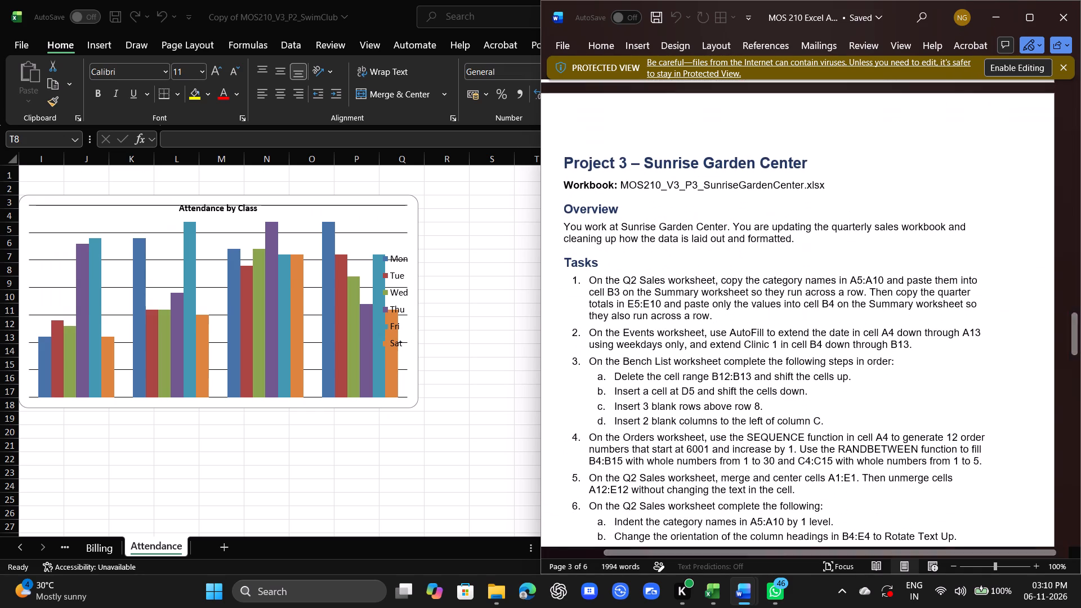
# Open the MOS210_V3_P3_SunriseGardenCenter workbook from File Explorer, enable editing, and arrange it side by side with the question document.
pyautogui.click(498, 584)
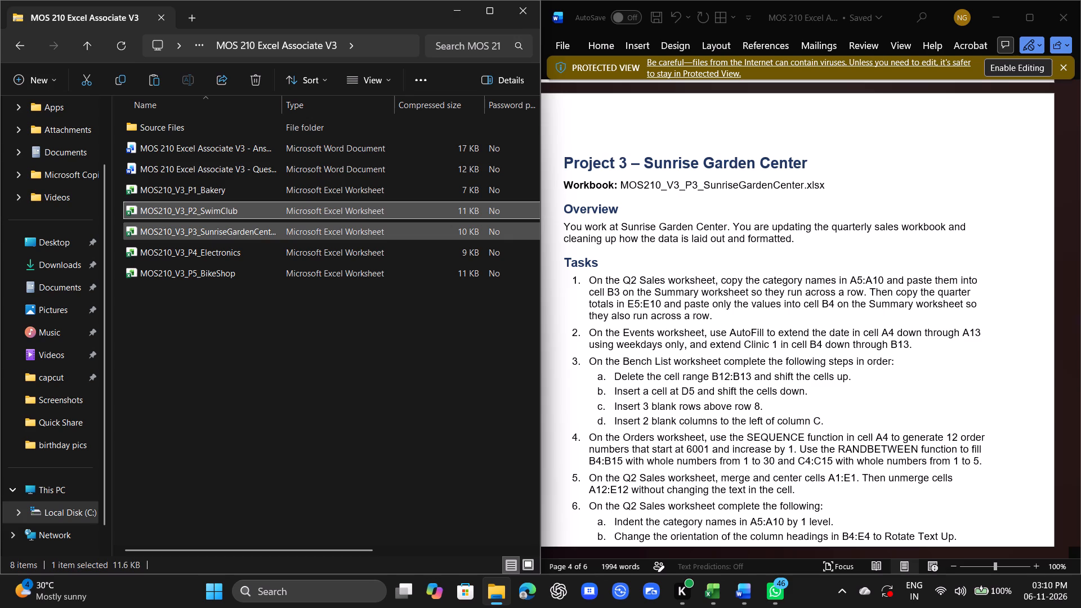
pyautogui.doubleClick(237, 235)
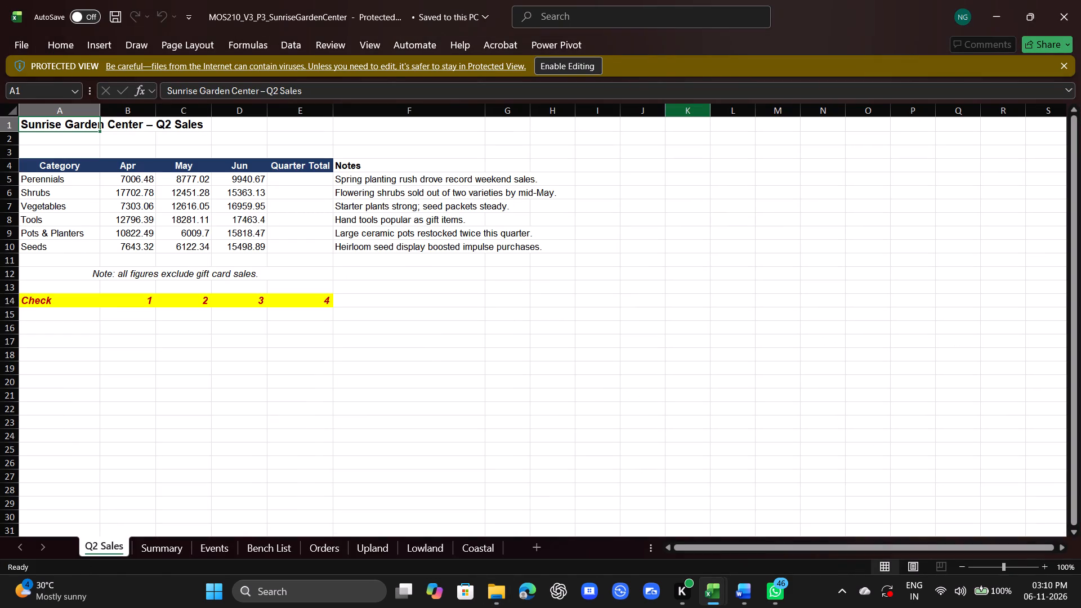
pyautogui.click(553, 62)
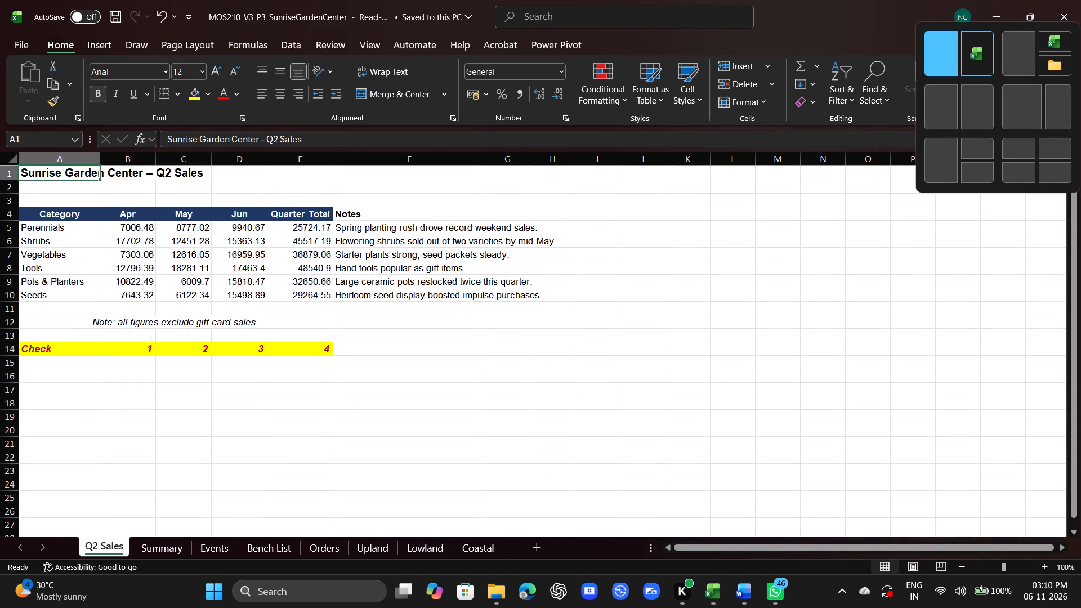
pyautogui.click(948, 50)
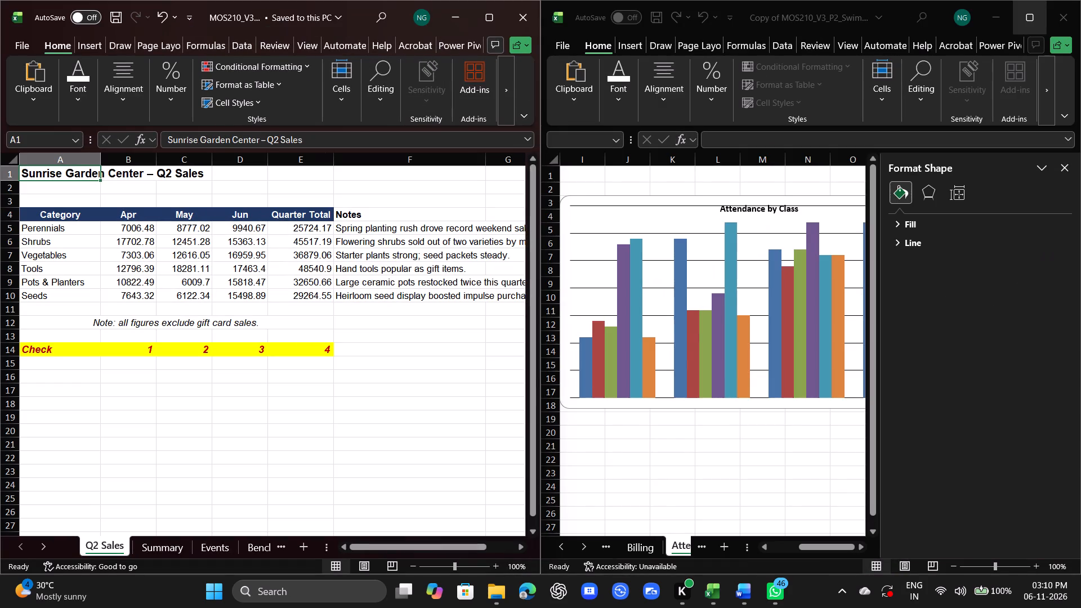
pyautogui.click(997, 15)
# Read through the Project 3 task list in the question document, returning to Task 1 about the Q2 Sales worksheet.
pyautogui.scroll(-8, 688, 239)
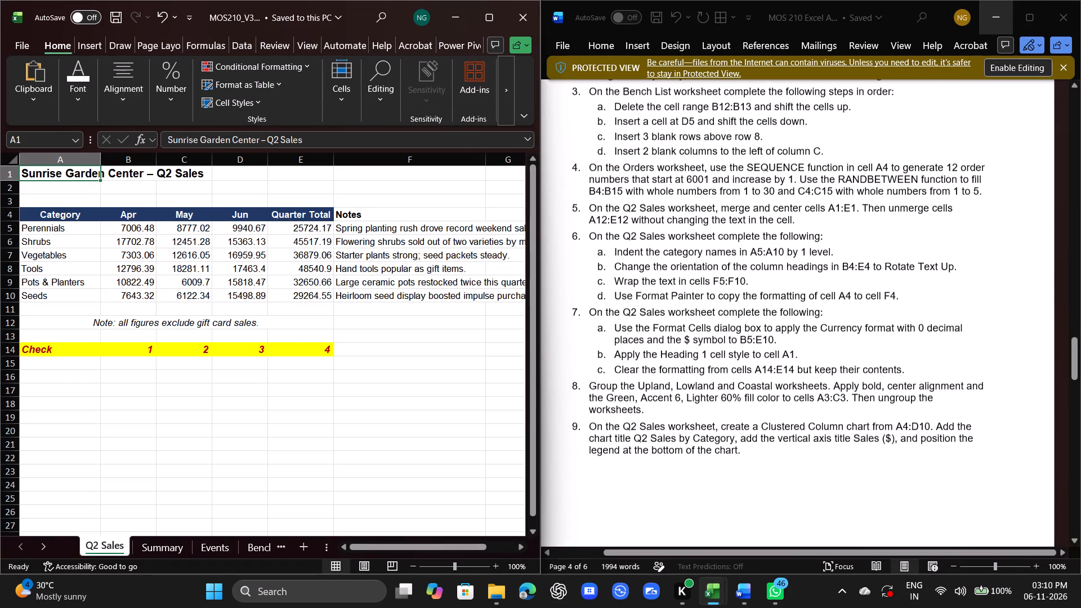
pyautogui.scroll(3, 688, 239)
pyautogui.scroll(1, 319, 301)
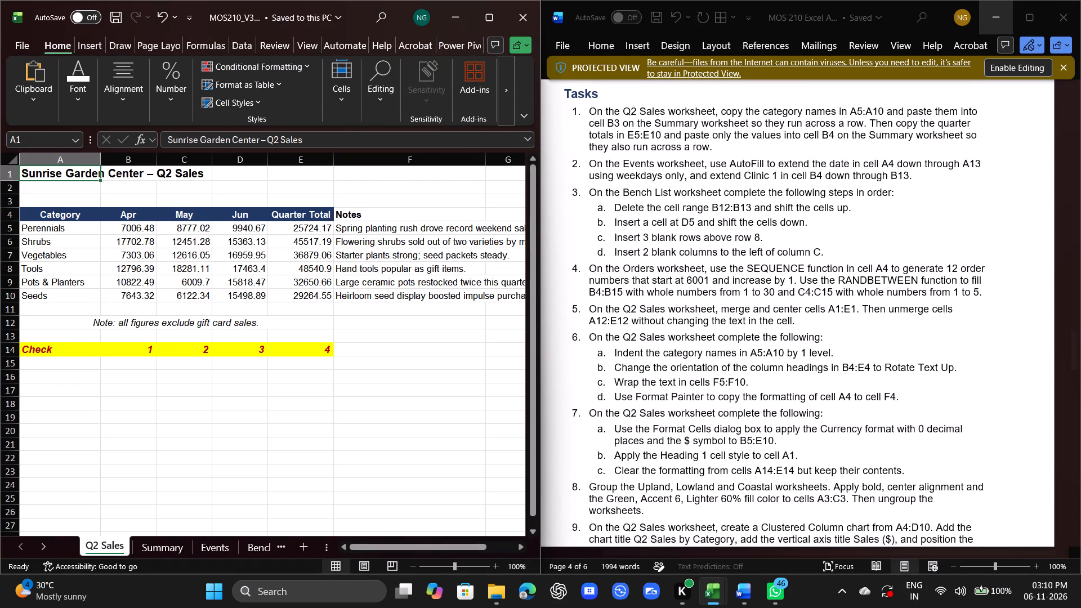